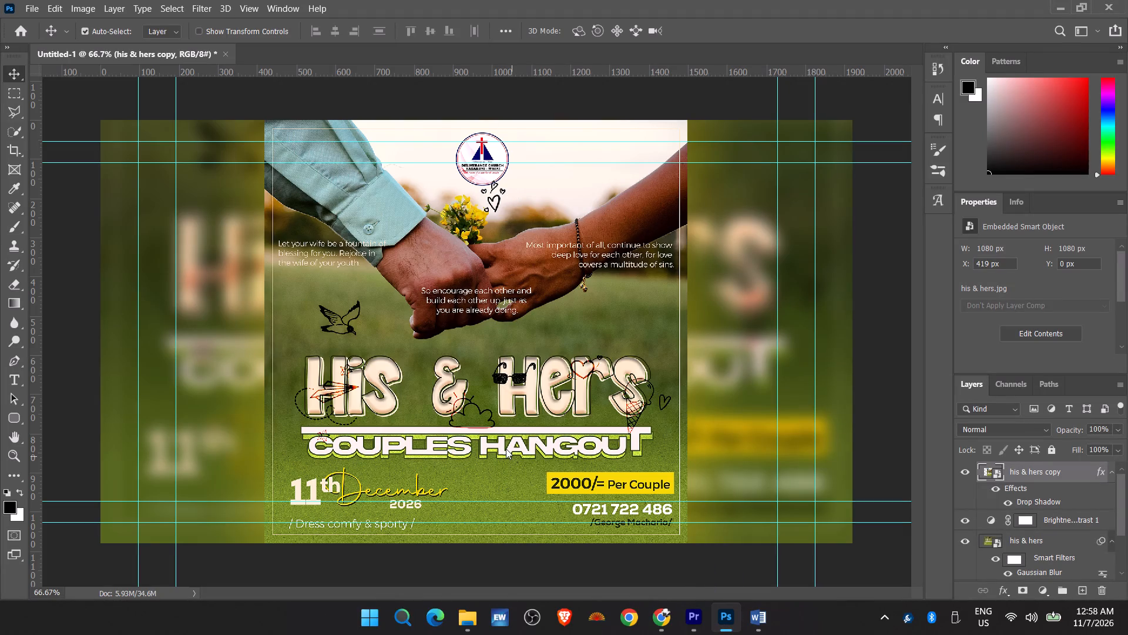
# Place the WhatsApp image of the Giving Day poster on the canvas as the top layer.
pyautogui.press('Return')
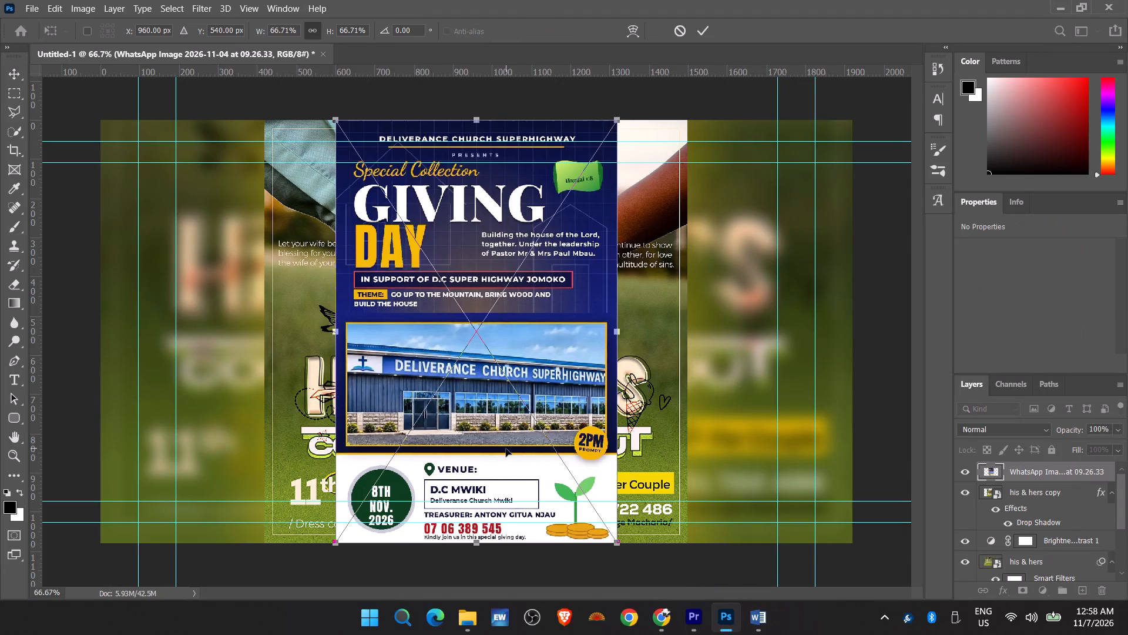
# Hide the his & hers copy and his & hers layers and the orange poster layer behind the Giving Day poster.
pyautogui.click(964, 491)
pyautogui.click(968, 563)
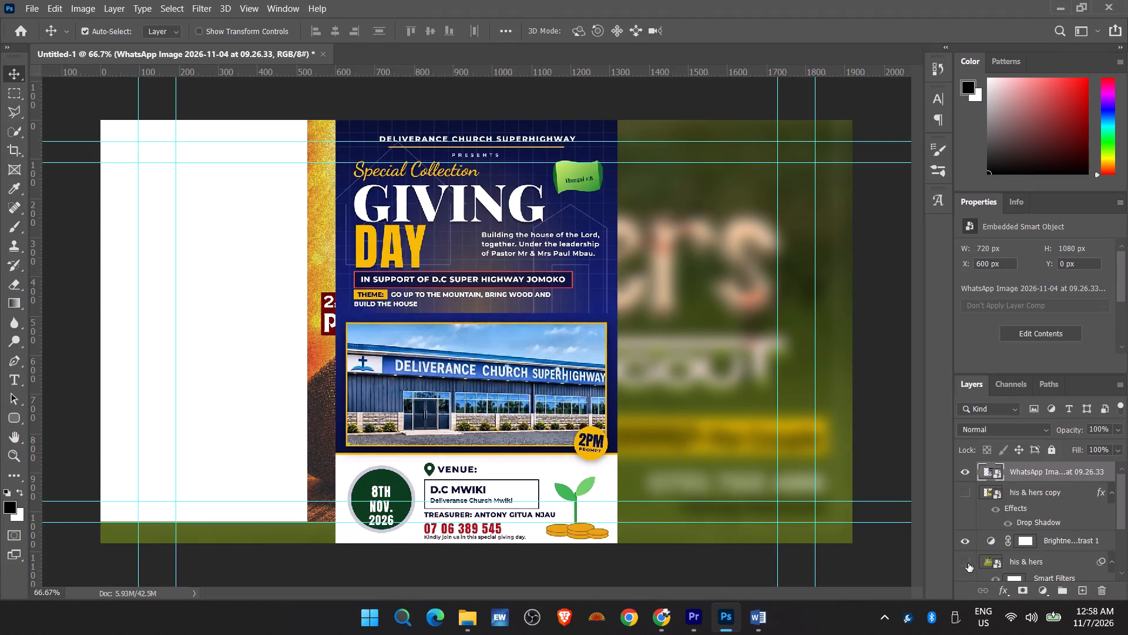
pyautogui.scroll(-2, 1006, 554)
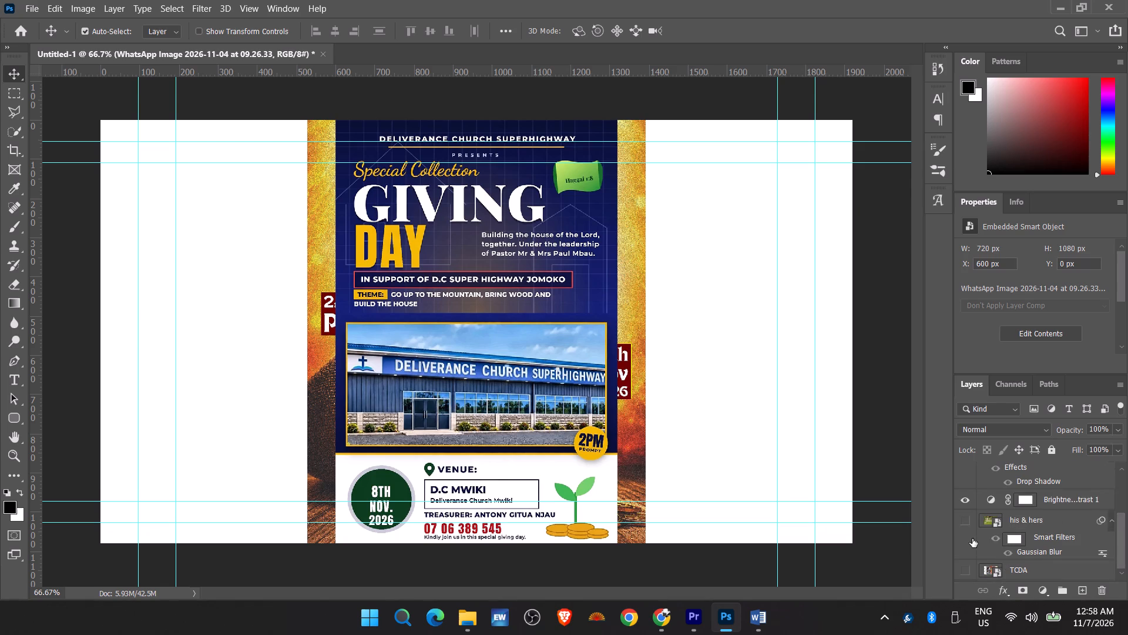
pyautogui.click(964, 550)
pyautogui.scroll(3, 1016, 507)
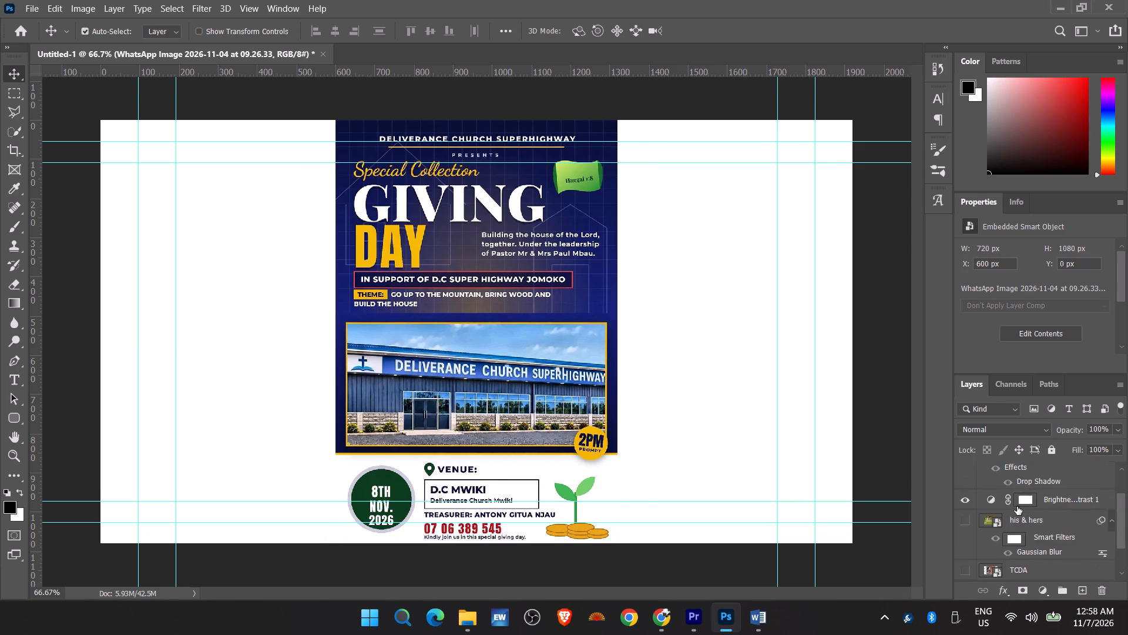
# Duplicate the Giving Day poster layer at its existing size and position.
pyautogui.click(1029, 480)
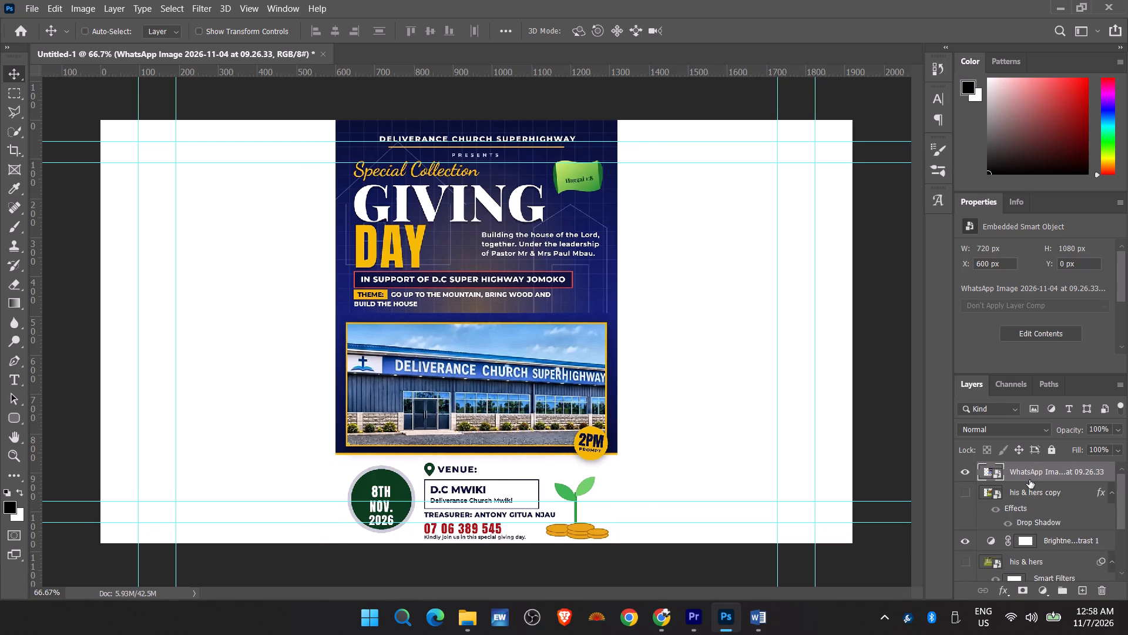
pyautogui.hotkey('ctrl', 't')
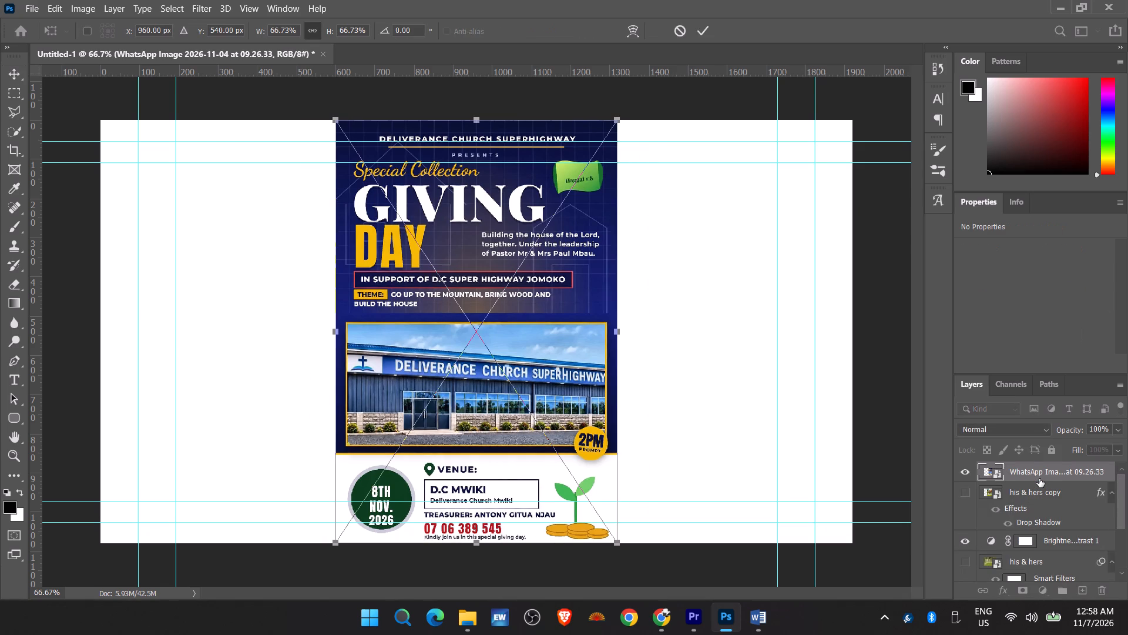
pyautogui.press('Return')
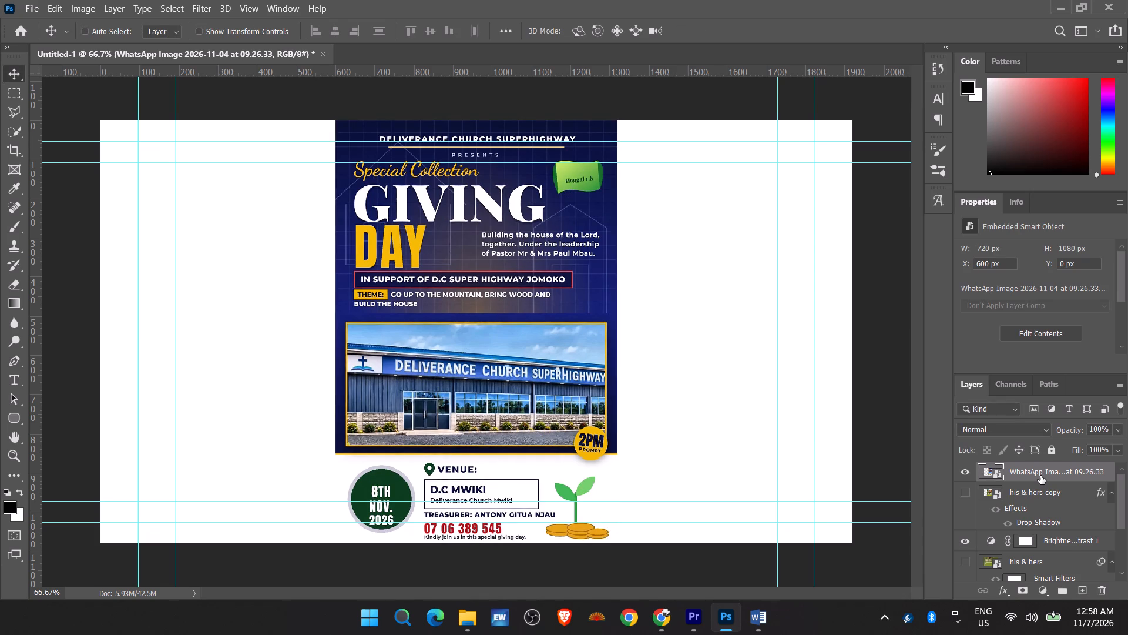
pyautogui.hotkey('ctrl', 'j')
# Select the original Giving Day poster layer beneath its copy.
pyautogui.click(1033, 499)
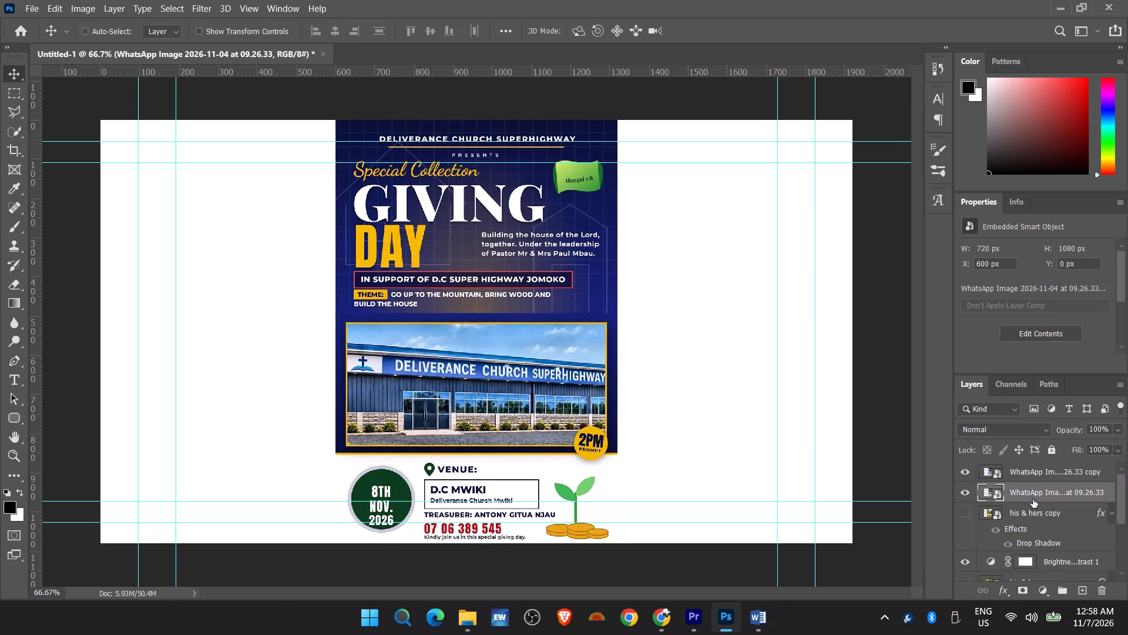
# Scale the lower WhatsApp poster layer to 177.94% to fill the canvas width and align its top edge with the canvas top.
pyautogui.hotkey('ctrl', 't')
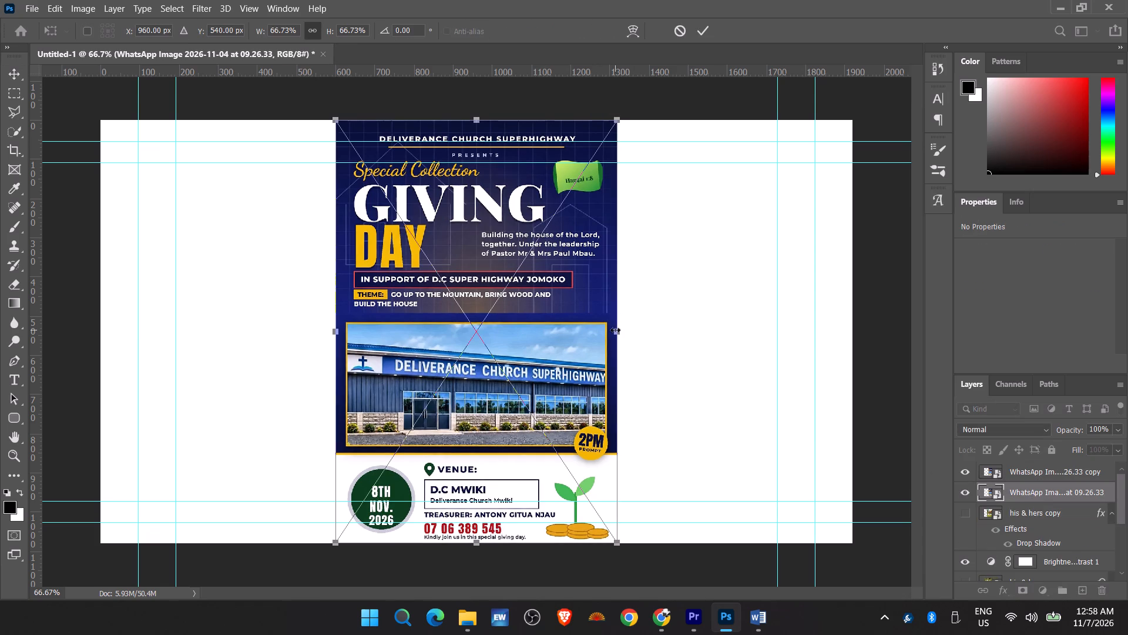
pyautogui.moveTo(615, 330); pyautogui.dragTo(847, 325)
pyautogui.moveTo(334, 330); pyautogui.dragTo(203, 329)
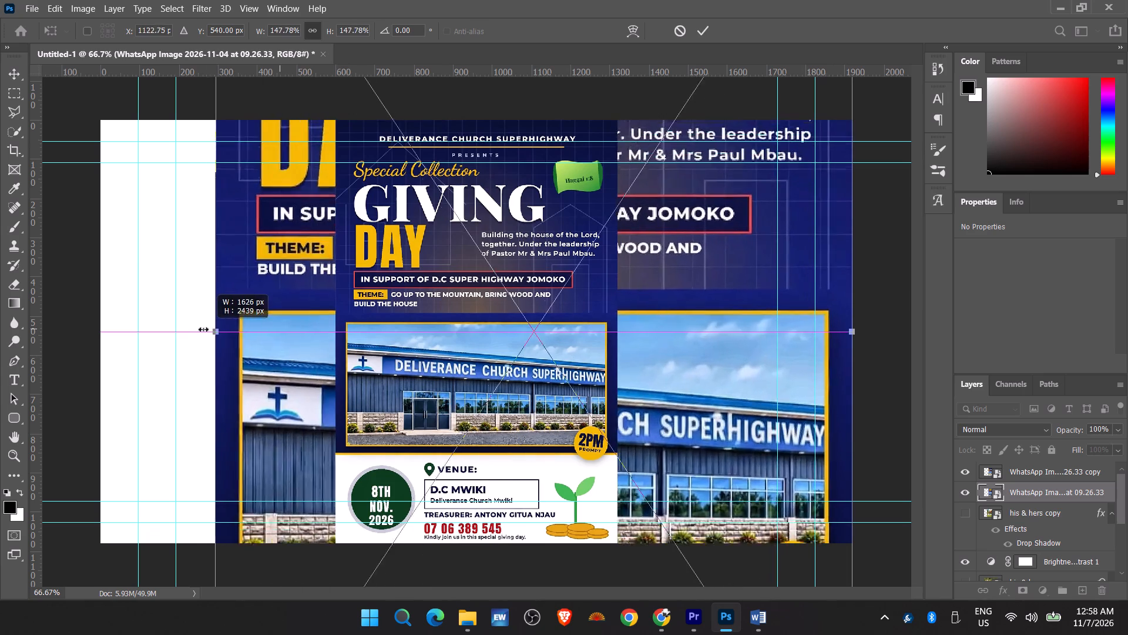
pyautogui.moveTo(203, 329); pyautogui.dragTo(102, 339)
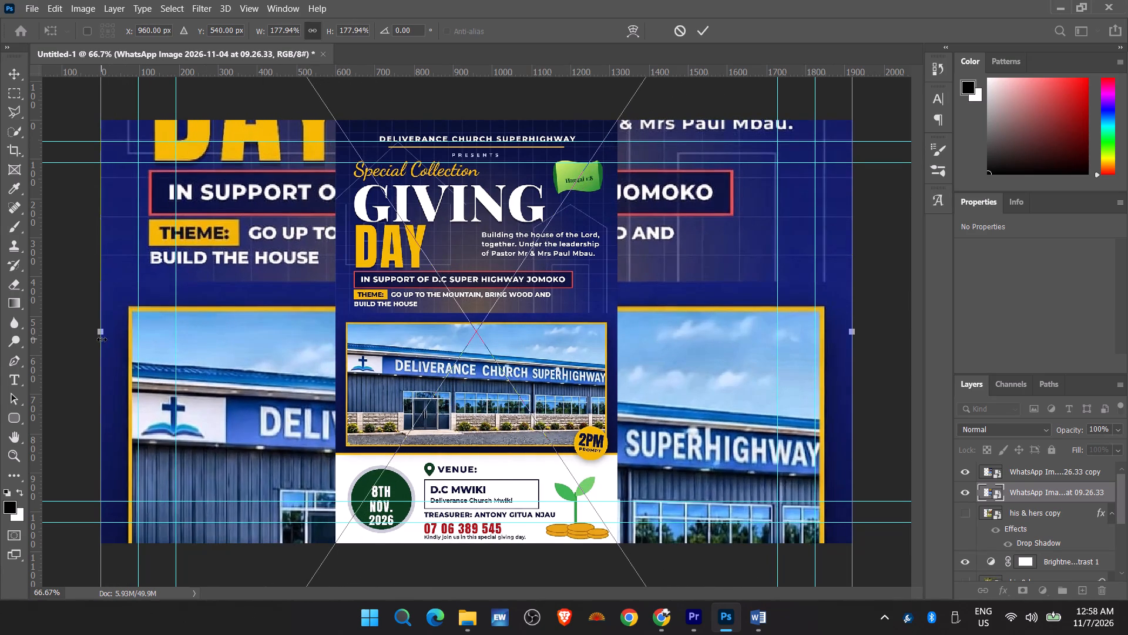
pyautogui.moveTo(271, 289); pyautogui.dragTo(273, 546)
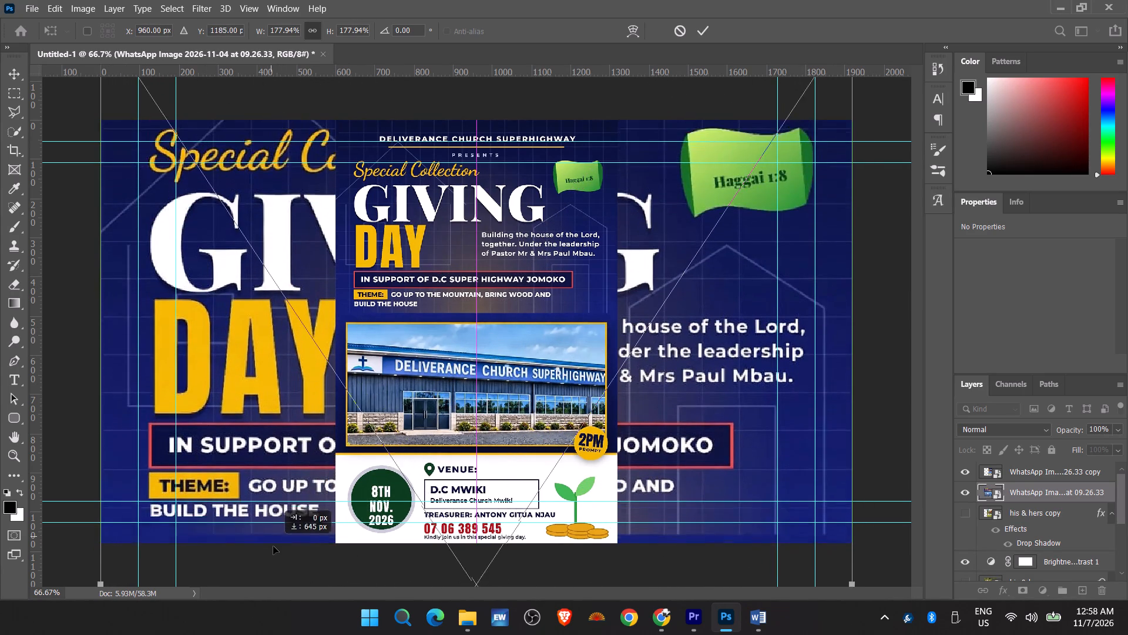
pyautogui.moveTo(273, 546); pyautogui.dragTo(267, 634)
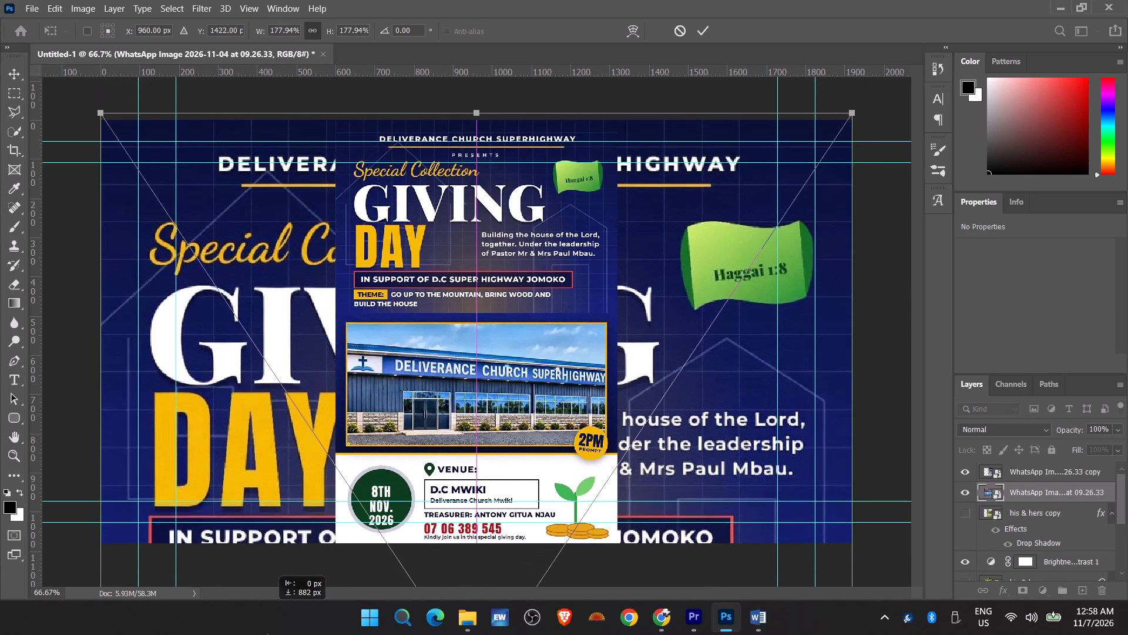
pyautogui.moveTo(267, 634); pyautogui.dragTo(270, 634)
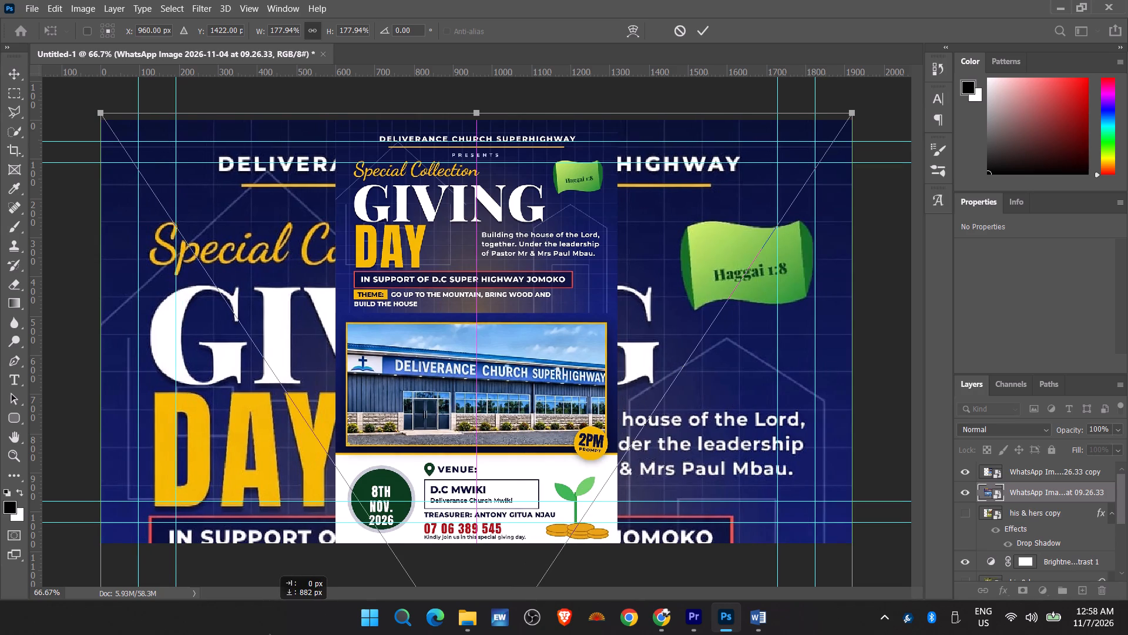
pyautogui.moveTo(270, 634); pyautogui.dragTo(274, 634)
pyautogui.moveTo(275, 439); pyautogui.dragTo(275, 451)
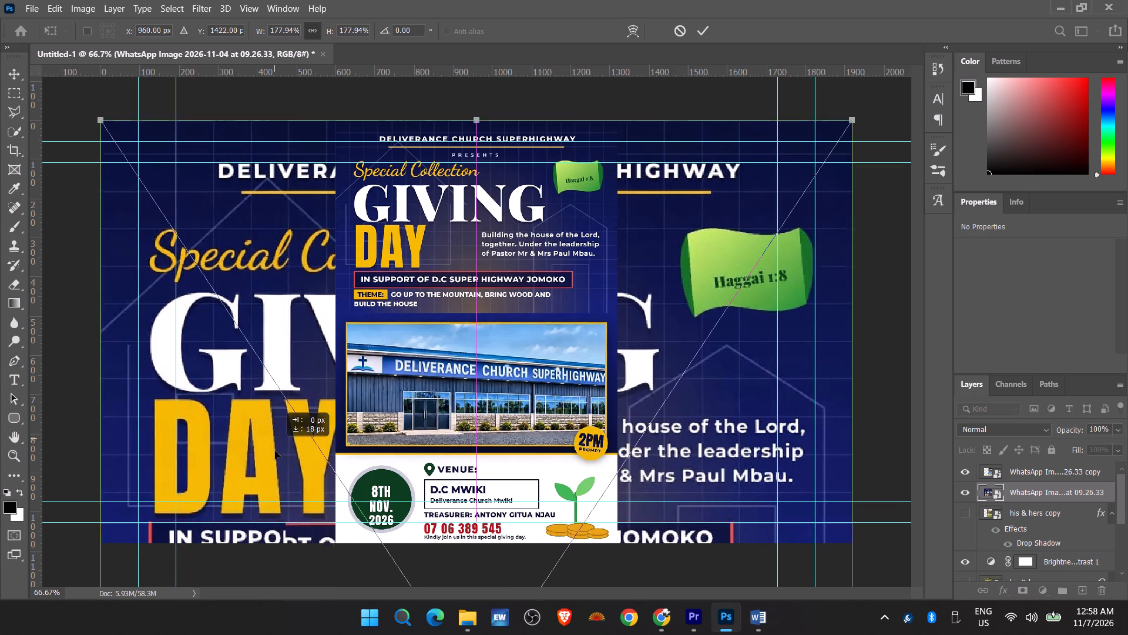
pyautogui.moveTo(275, 451); pyautogui.dragTo(275, 445)
pyautogui.press('Return')
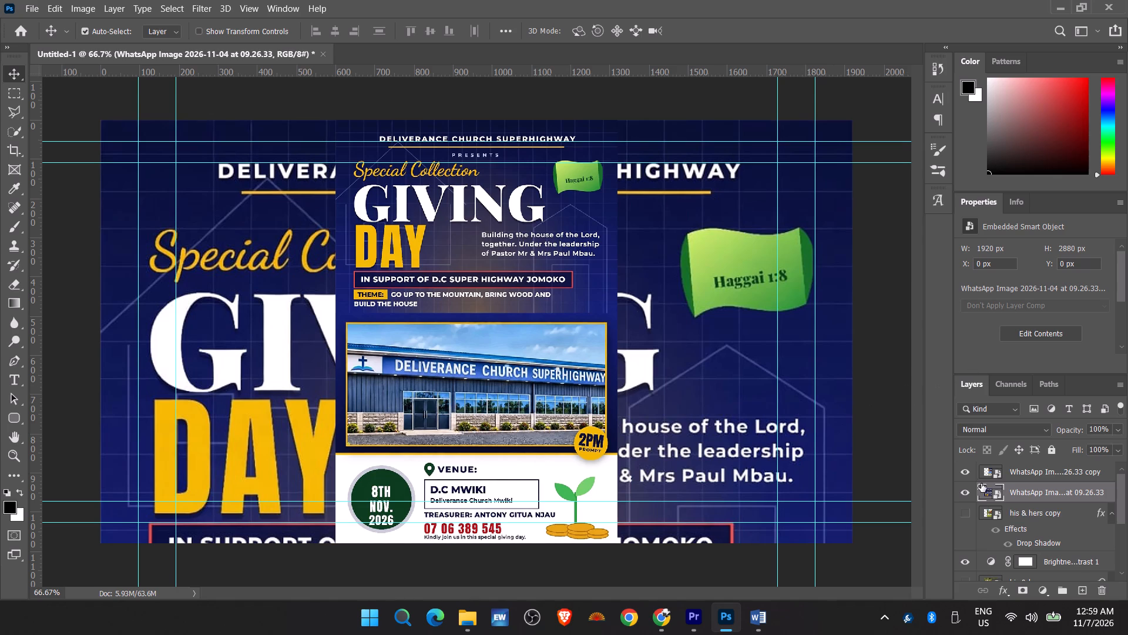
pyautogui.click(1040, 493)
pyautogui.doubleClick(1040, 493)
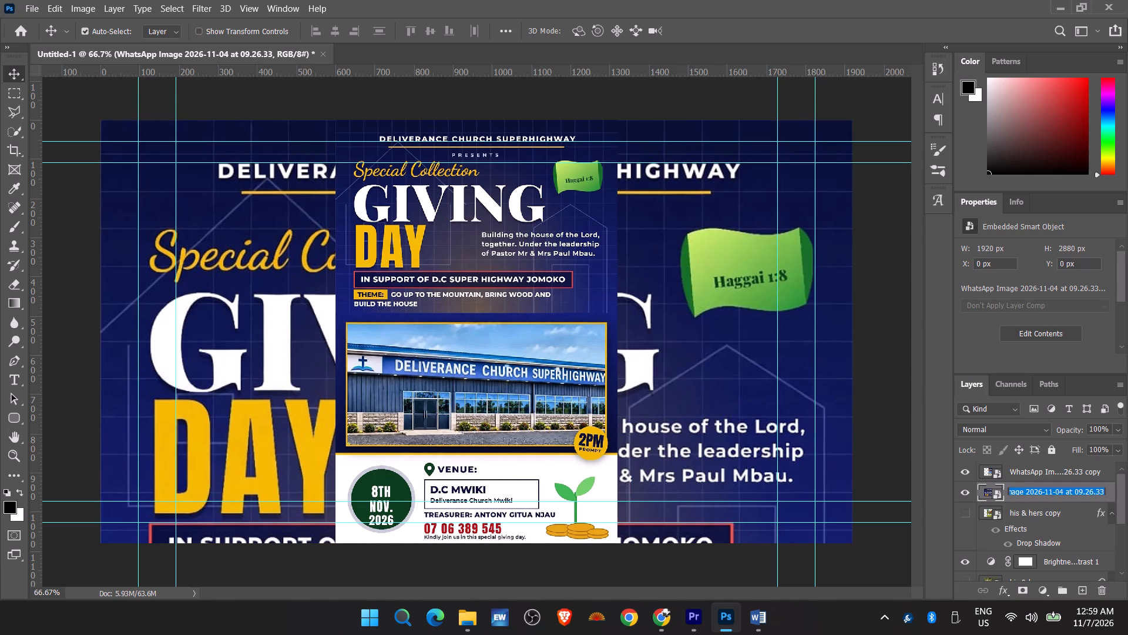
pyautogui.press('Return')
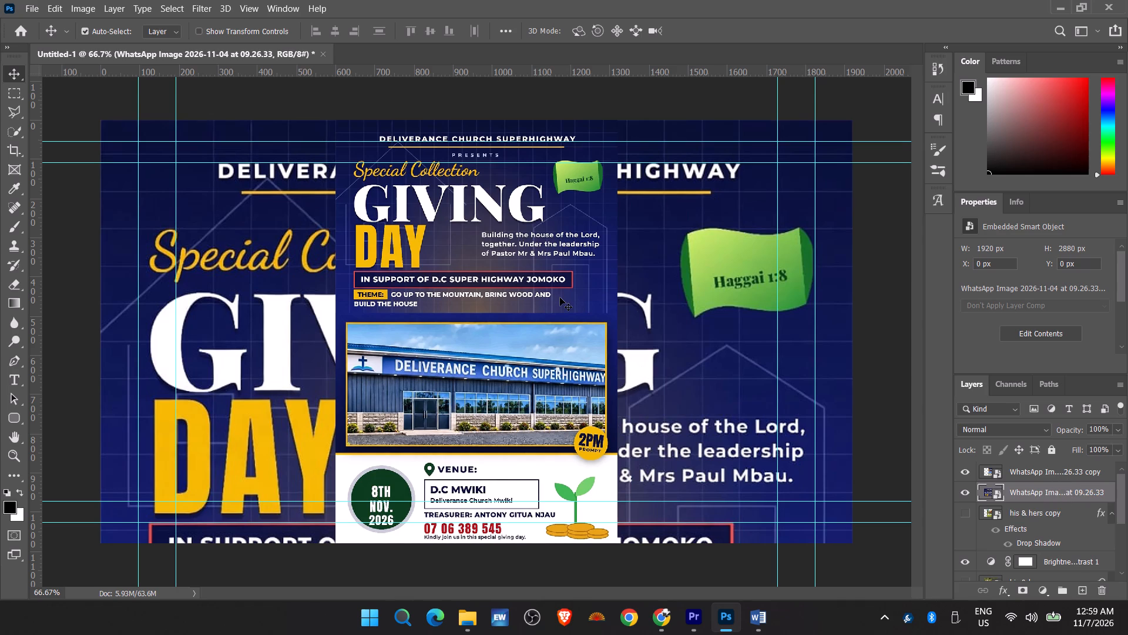
# Apply the last-used Gaussian Blur filter to the enlarged background poster layer.
pyautogui.hotkey('ctrl', 'alt', 'f')
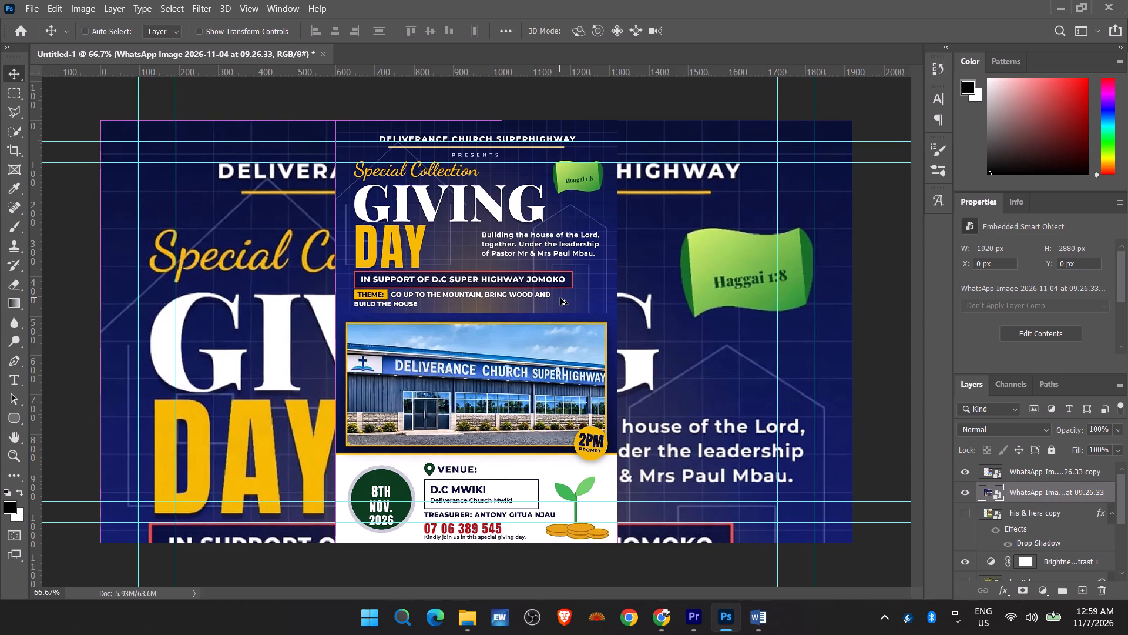
pyautogui.press('Return')
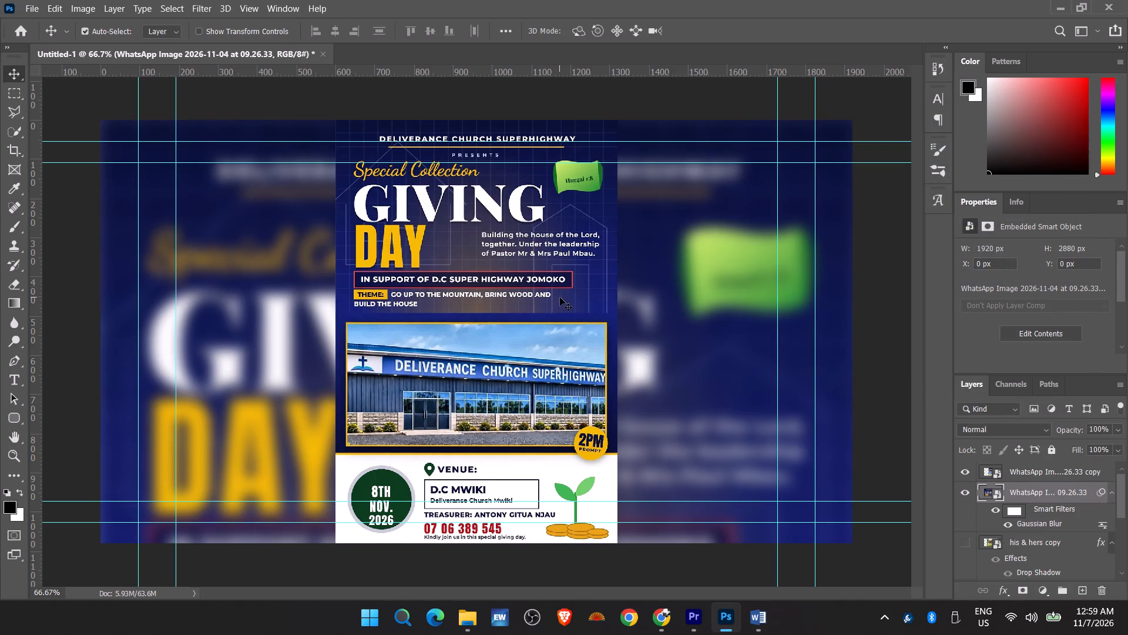
# Rename the uppermost poster copy layer as gfd.
pyautogui.doubleClick(1096, 472)
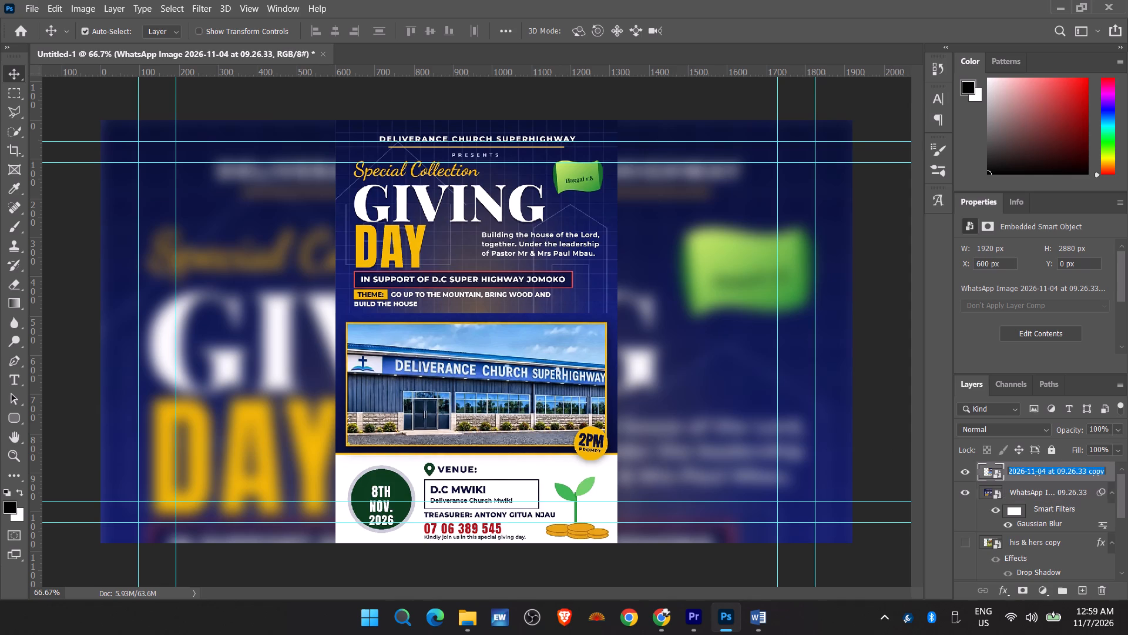
pyautogui.write('gfd')
pyautogui.press('Return')
# Add a yellow Drop Shadow to the gfd layer with 29% opacity, 28% spread and 182 px size.
pyautogui.doubleClick(1062, 471)
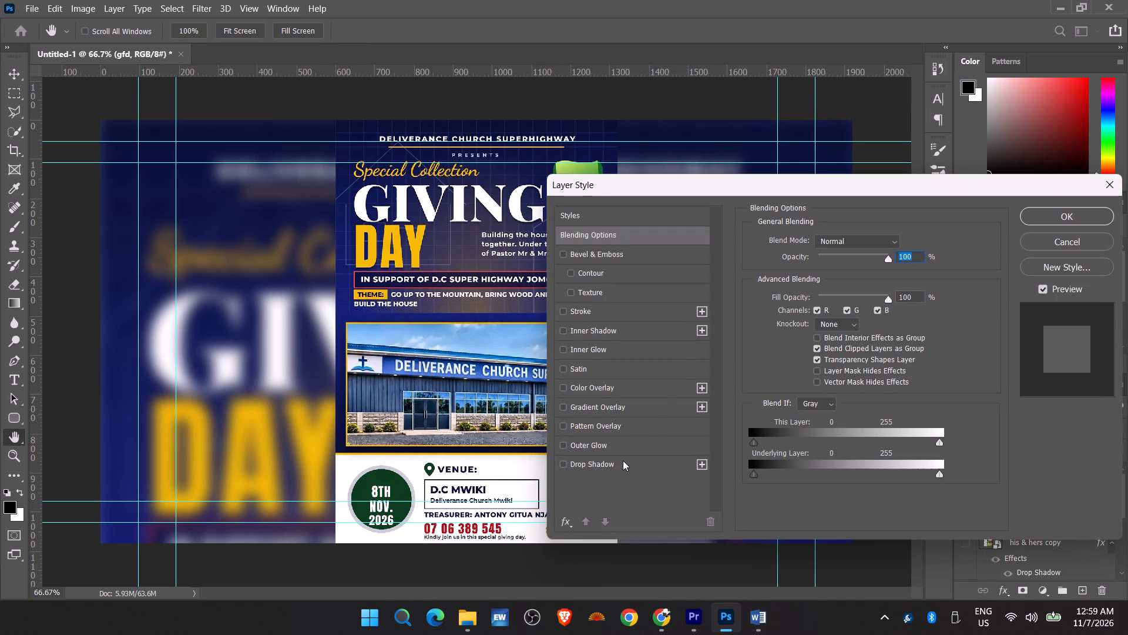
pyautogui.click(623, 460)
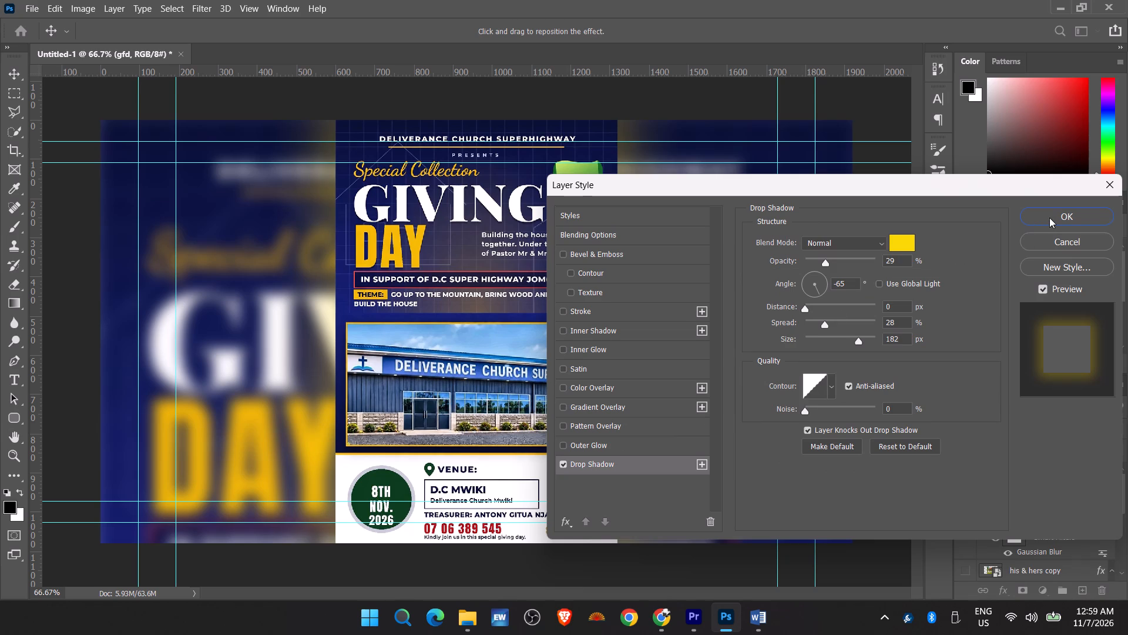
pyautogui.click(1049, 218)
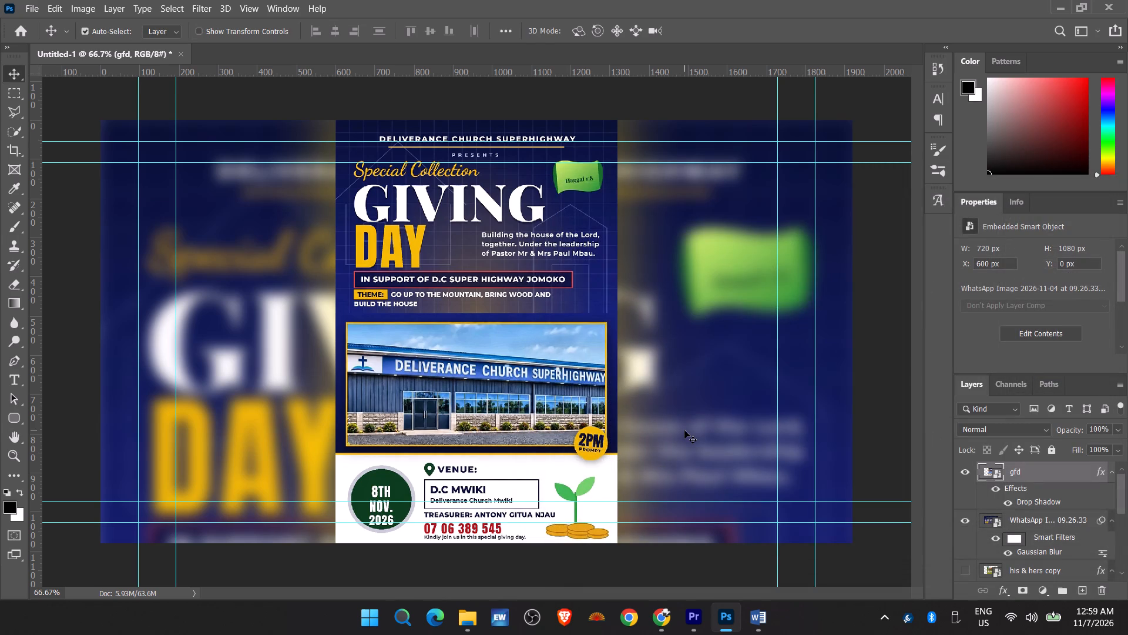
# Save the composition as a JPEG named jomoko in the POSTERS folder.
pyautogui.hotkey('ctrl', 'shift', 's')
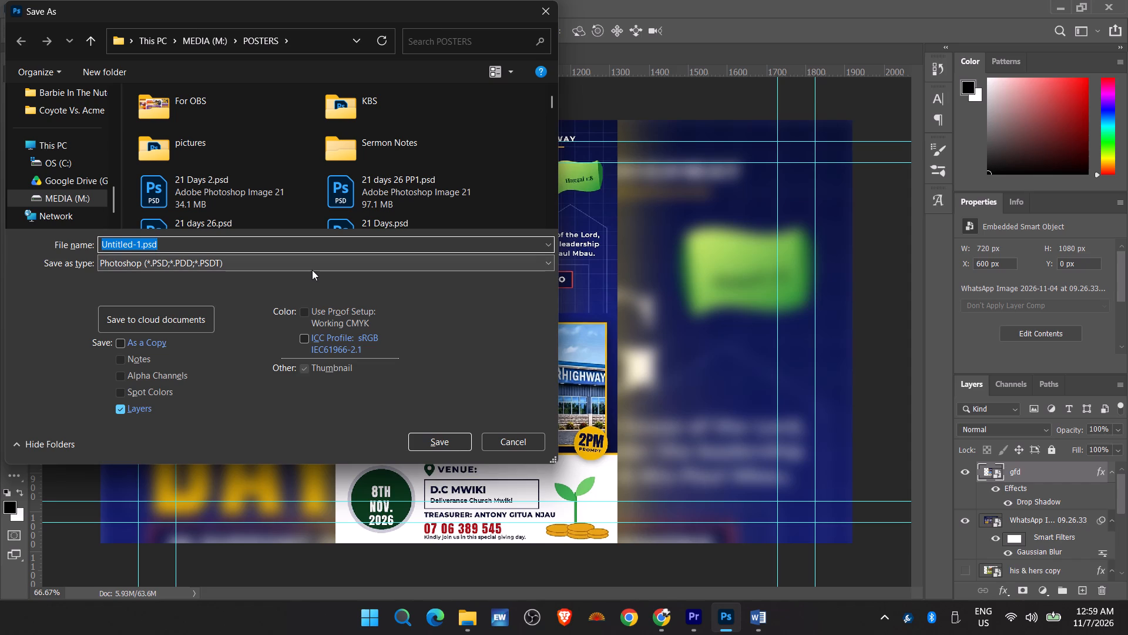
pyautogui.click(312, 270)
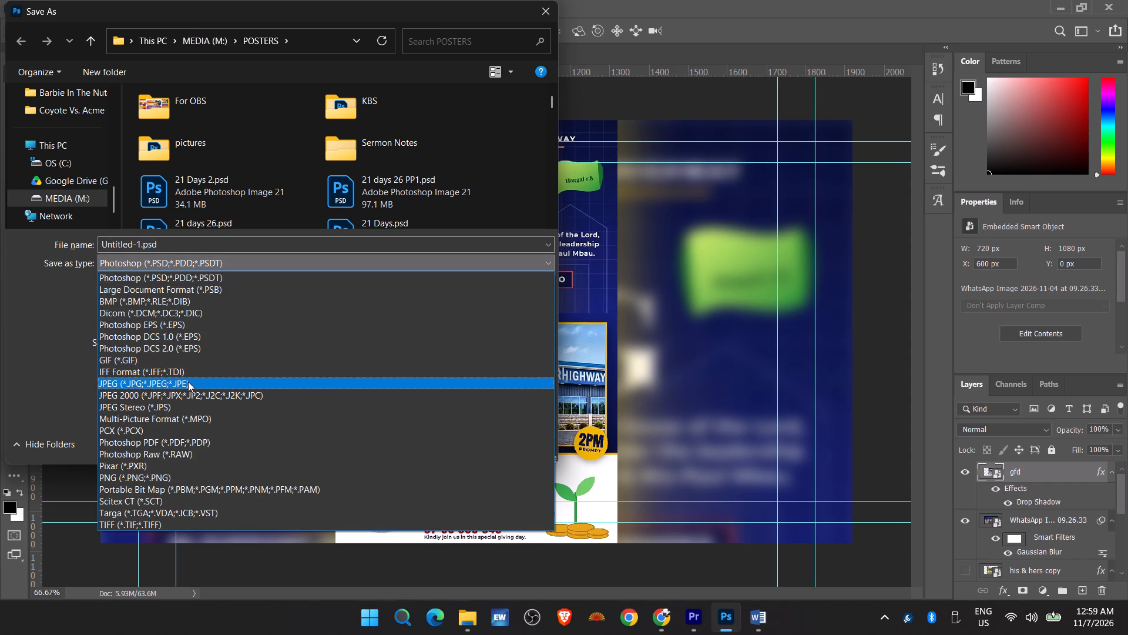
pyautogui.click(187, 383)
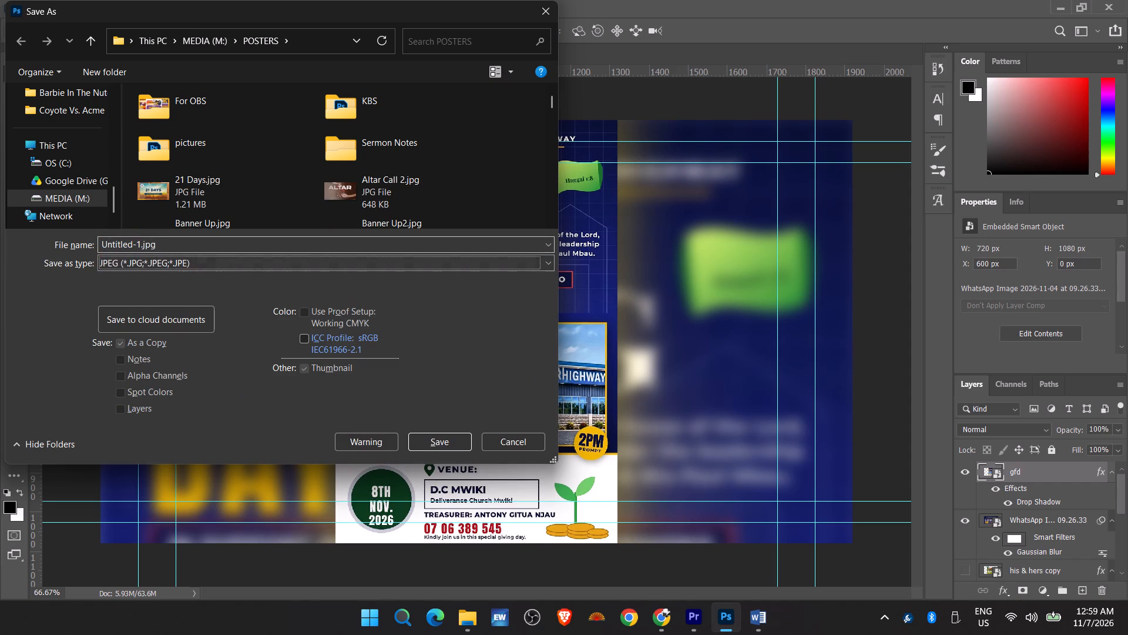
pyautogui.click(199, 243)
pyautogui.write('jomoko')
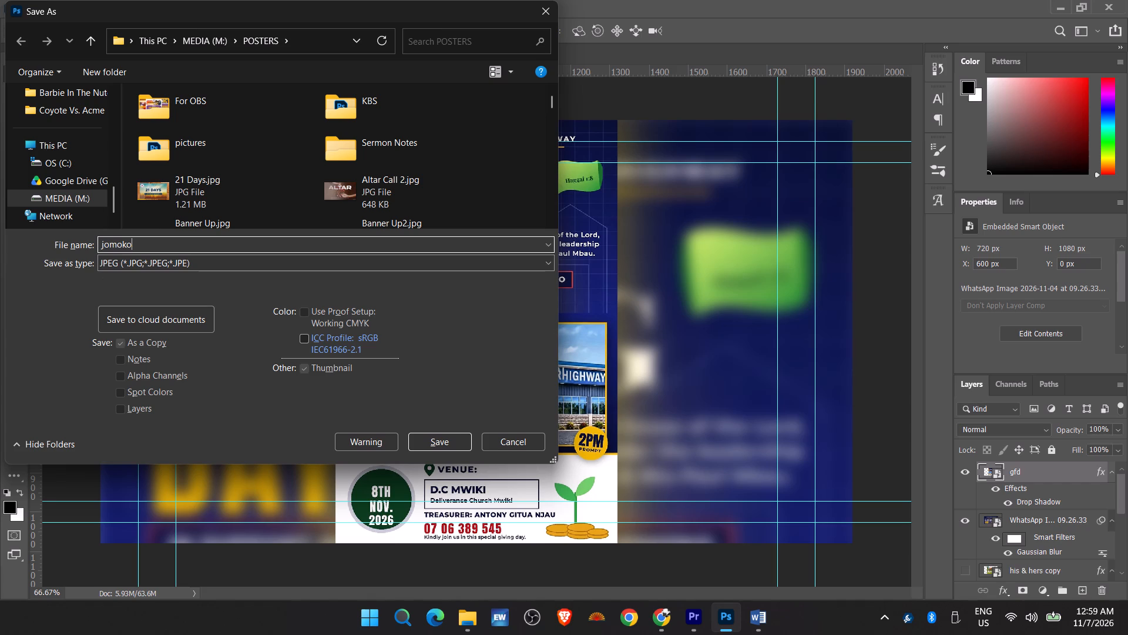
pyautogui.press('Return')
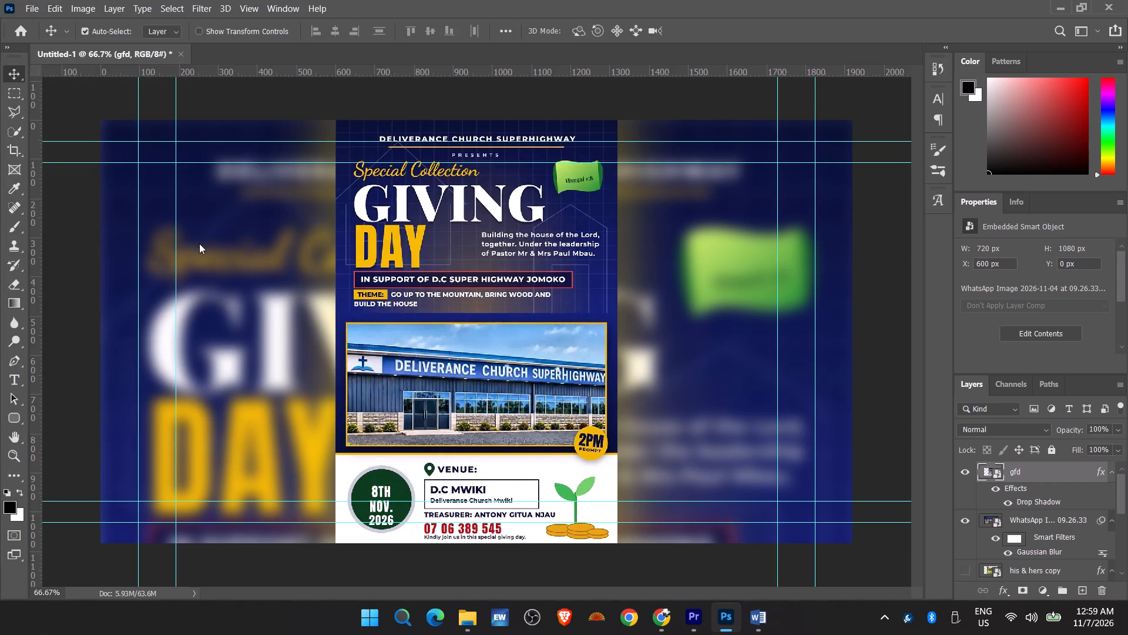
pyautogui.press('Return')
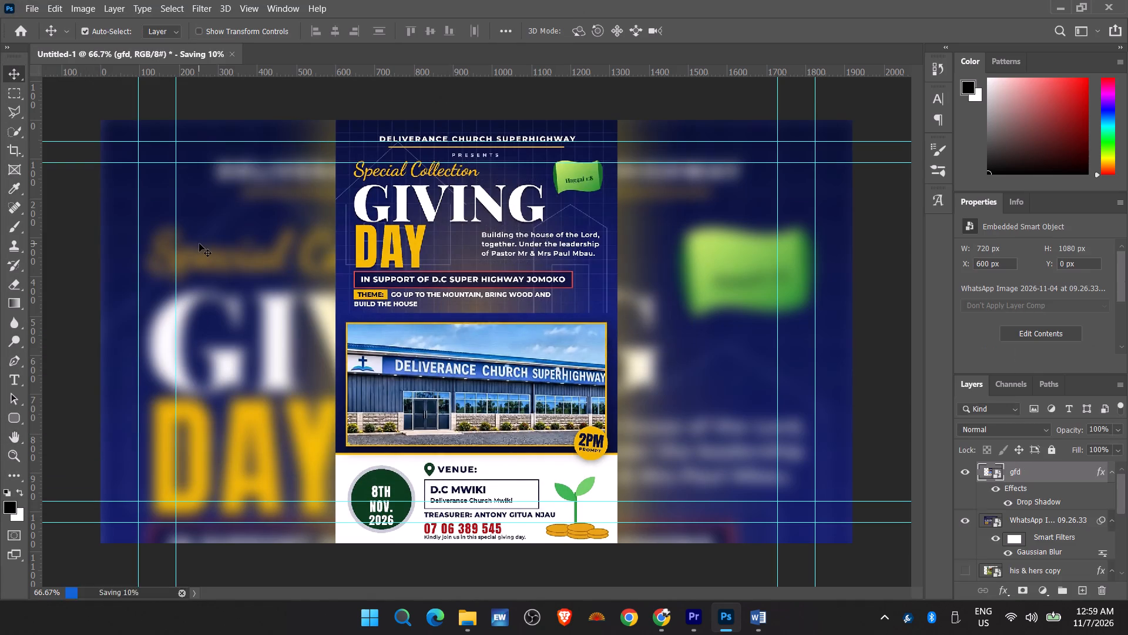
# Find jomoko.jpg in the POSTERS folder and place it on track V2 of the Premiere Pro timeline at 00;01;22;14.
pyautogui.click(461, 624)
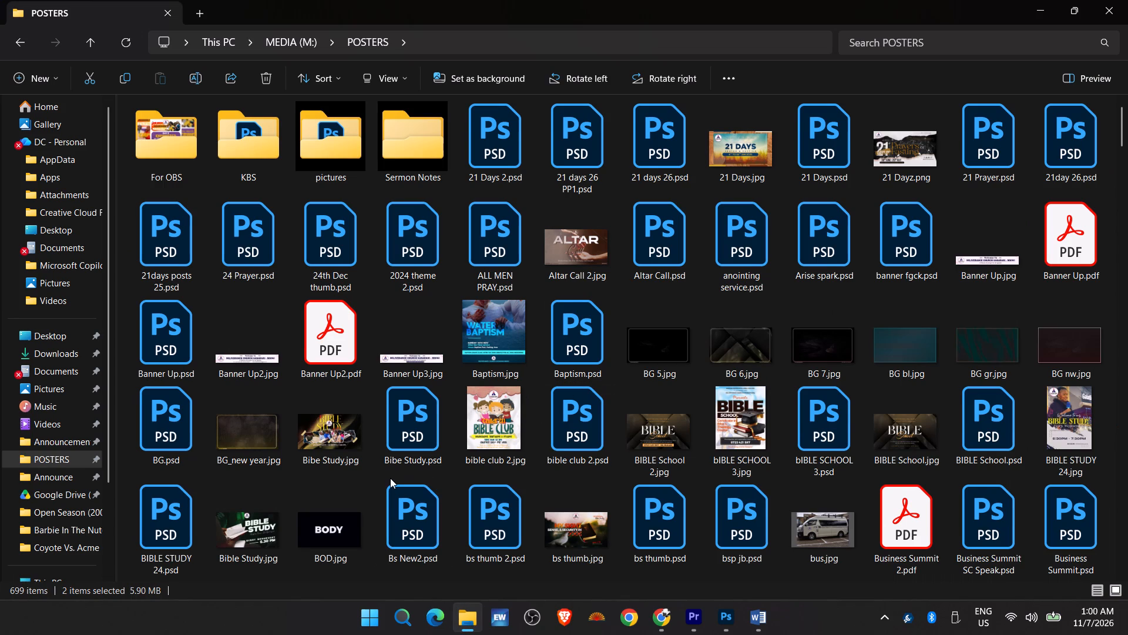
pyautogui.scroll(-8, 390, 478)
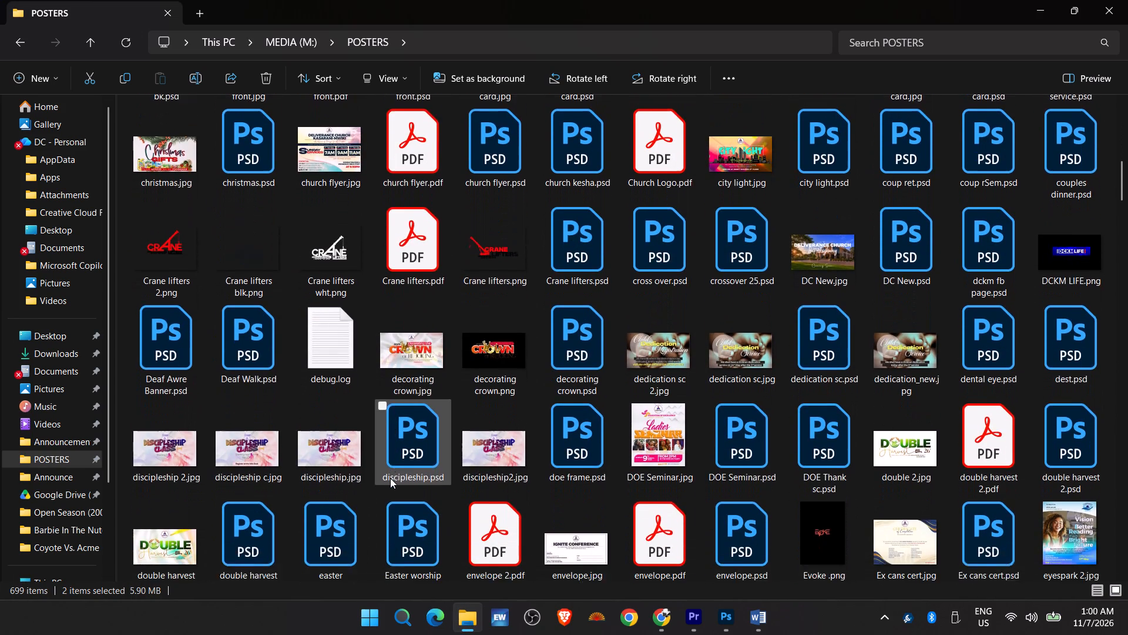
pyautogui.scroll(-10, 390, 478)
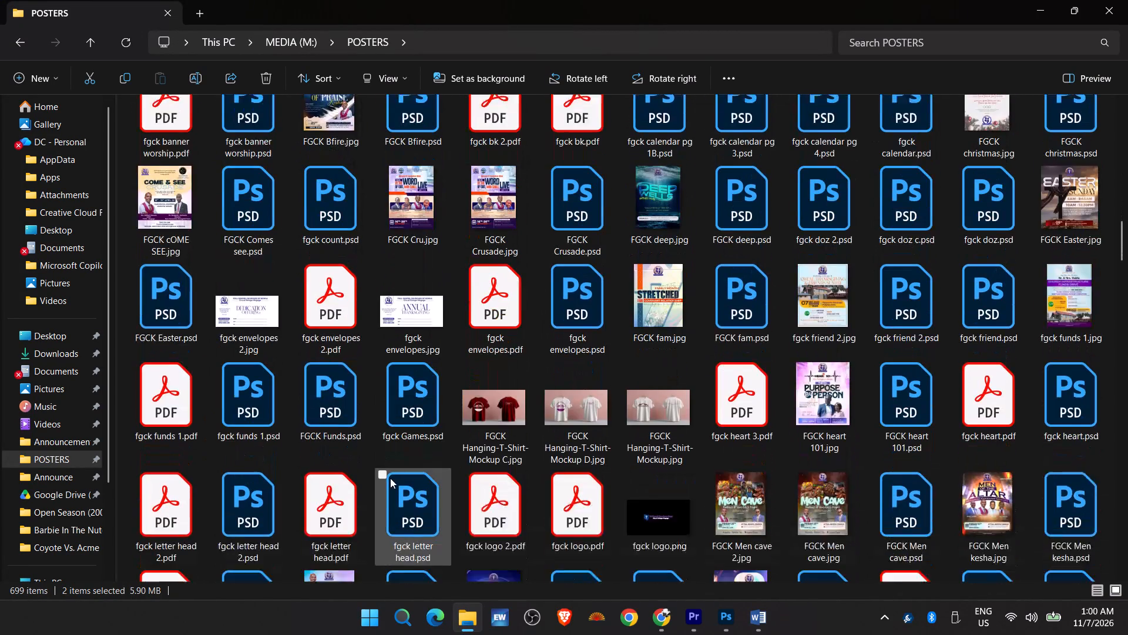
pyautogui.scroll(-5, 390, 478)
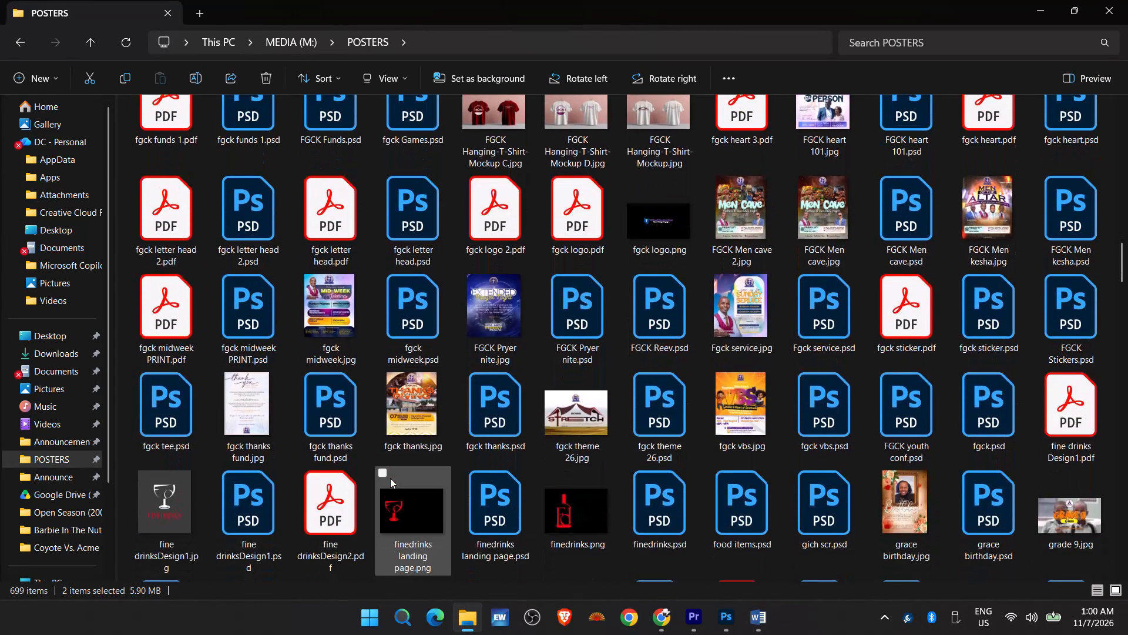
pyautogui.scroll(-3, 390, 478)
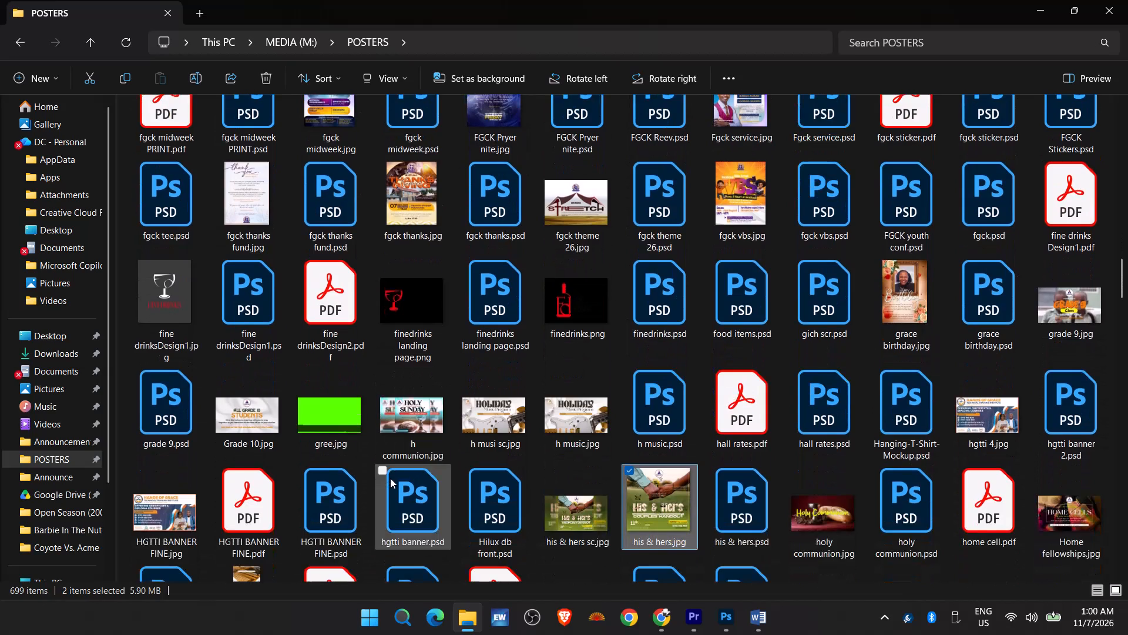
pyautogui.scroll(-4, 390, 478)
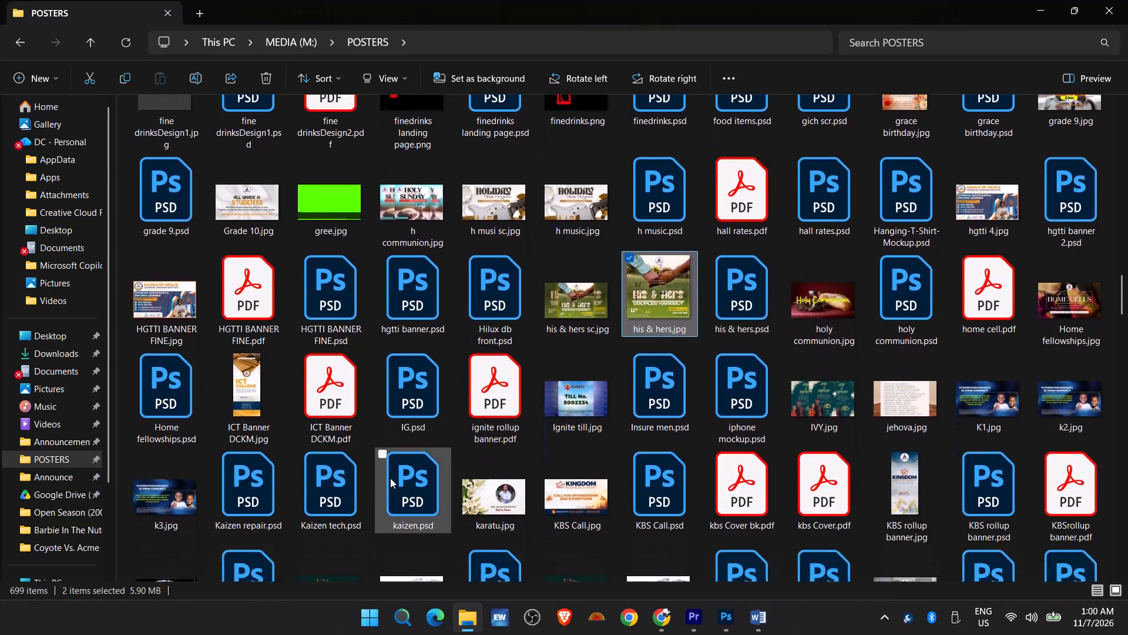
pyautogui.scroll(-1, 390, 478)
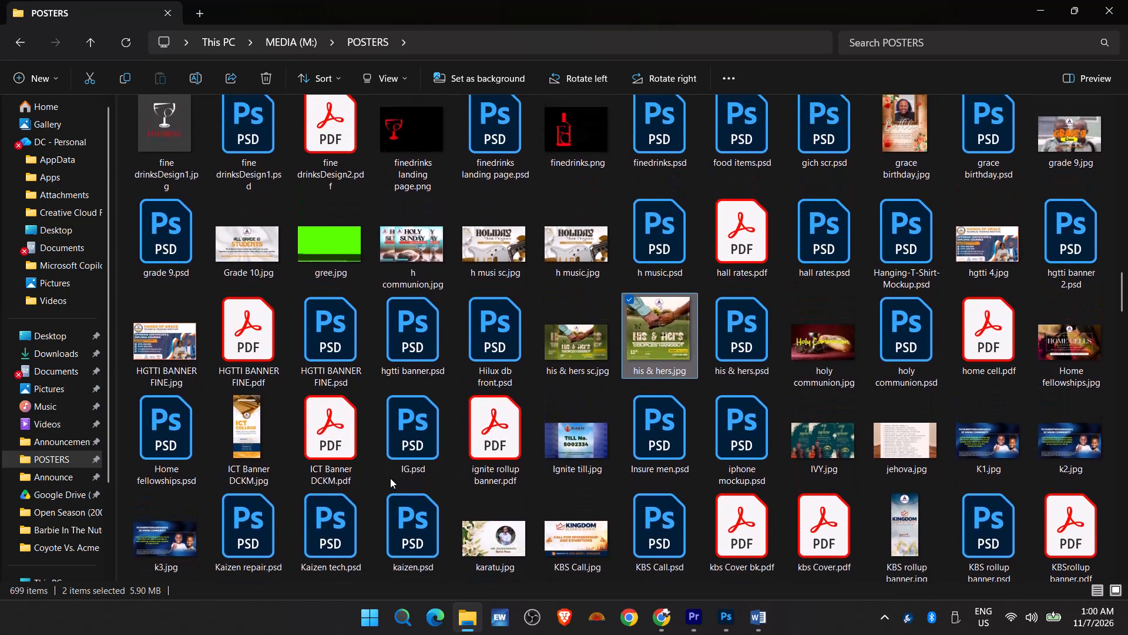
pyautogui.scroll(-7, 390, 478)
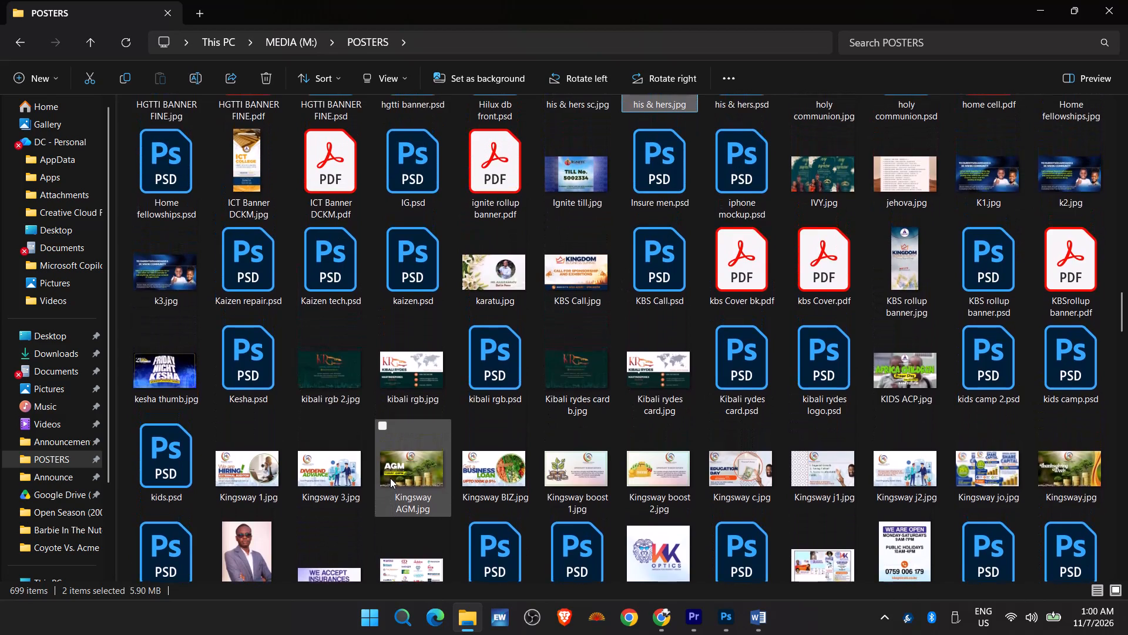
pyautogui.scroll(-14, 390, 478)
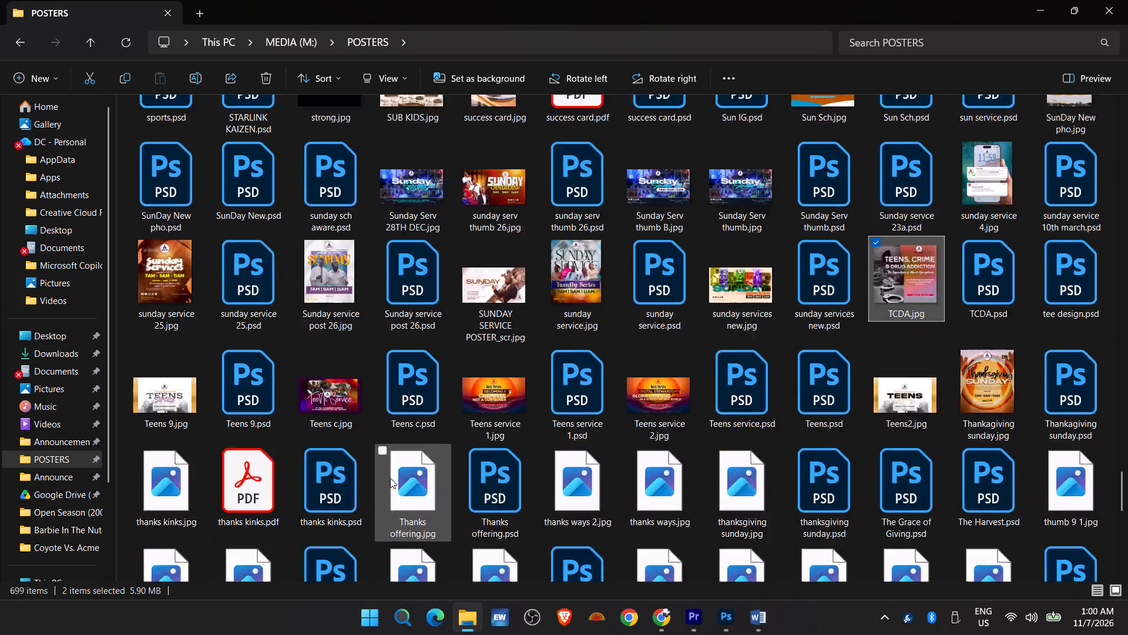
pyautogui.scroll(-11, 390, 478)
pyautogui.moveTo(330, 550); pyautogui.dragTo(684, 610)
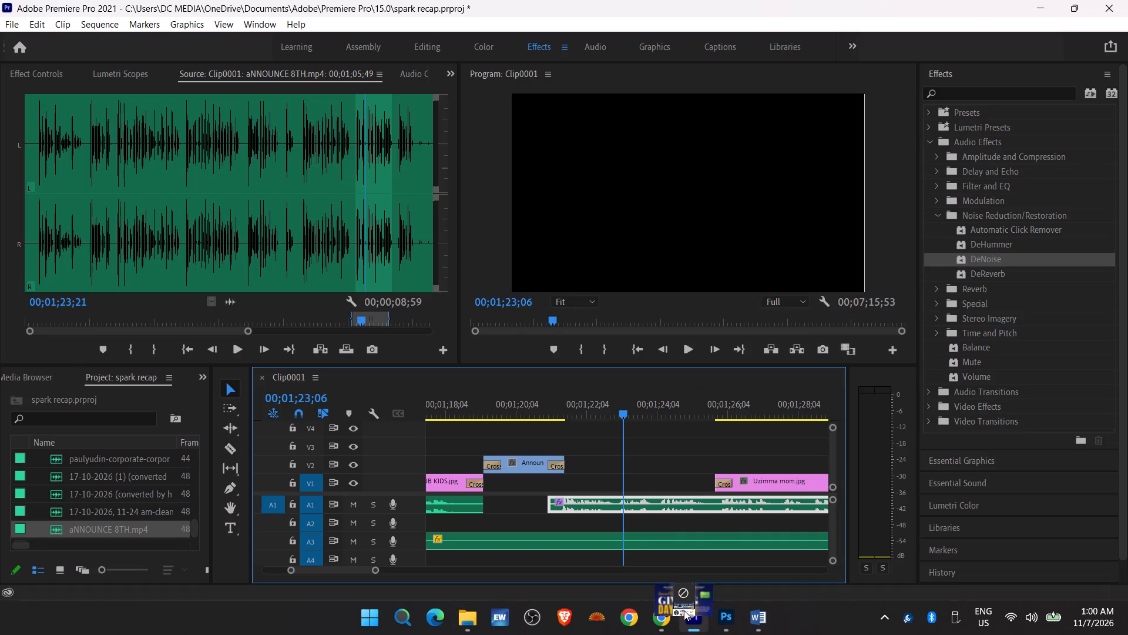
pyautogui.moveTo(684, 610); pyautogui.dragTo(593, 462)
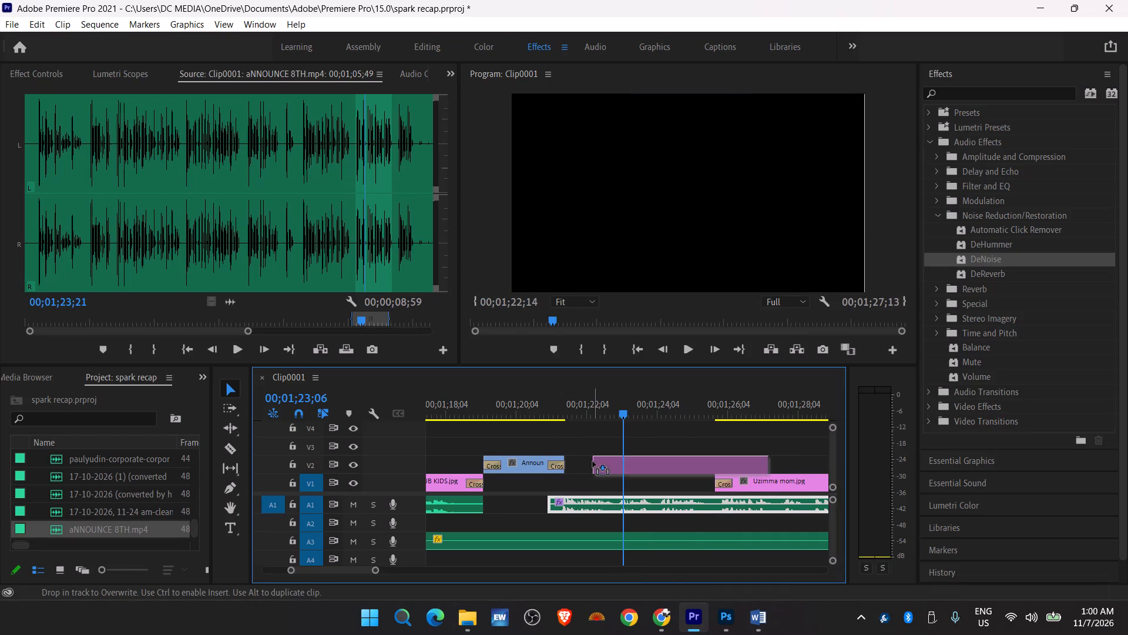
# Trim the start of the Uzimma mom.jpg clip on V1 to a point past the end of the jomoko.jpg clip.
pyautogui.click(767, 488)
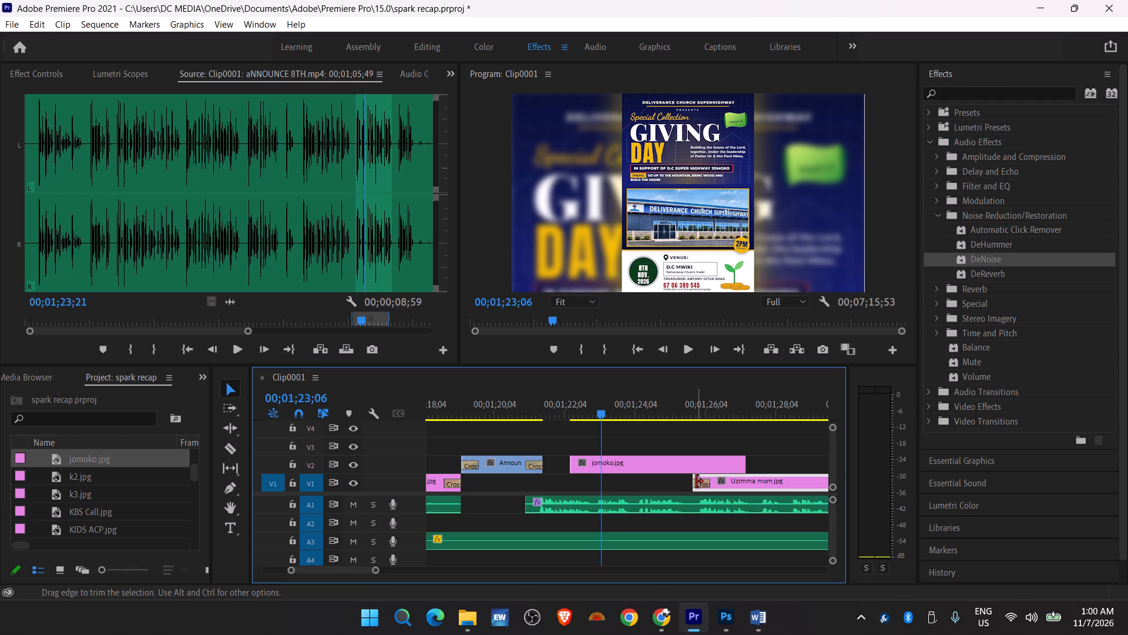
pyautogui.moveTo(696, 482); pyautogui.dragTo(825, 477)
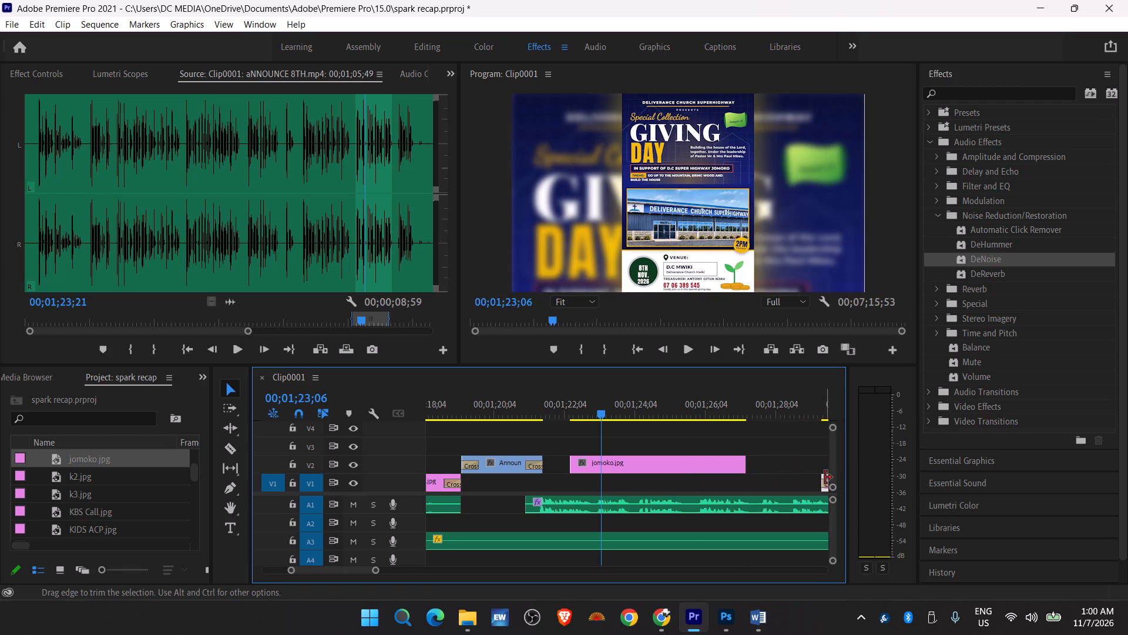
# Move jomoko.jpg from V2 to V1 so it starts at 00;01;20;58, aligned with the start of the A1 announcement audio.
pyautogui.moveTo(639, 457); pyautogui.dragTo(614, 482)
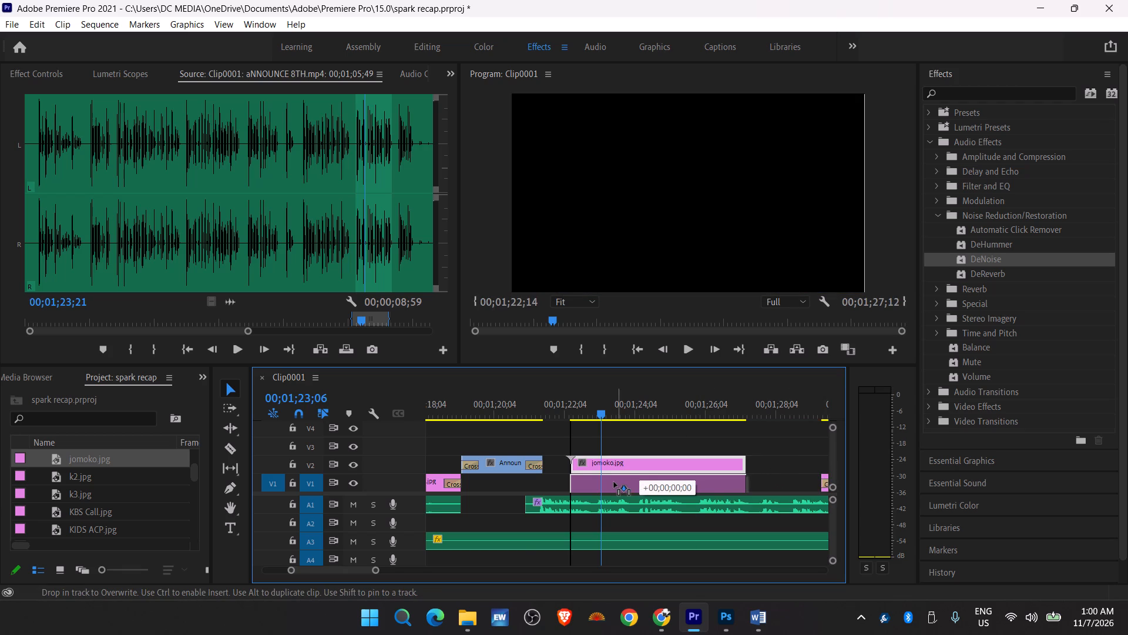
pyautogui.moveTo(614, 482); pyautogui.dragTo(600, 482)
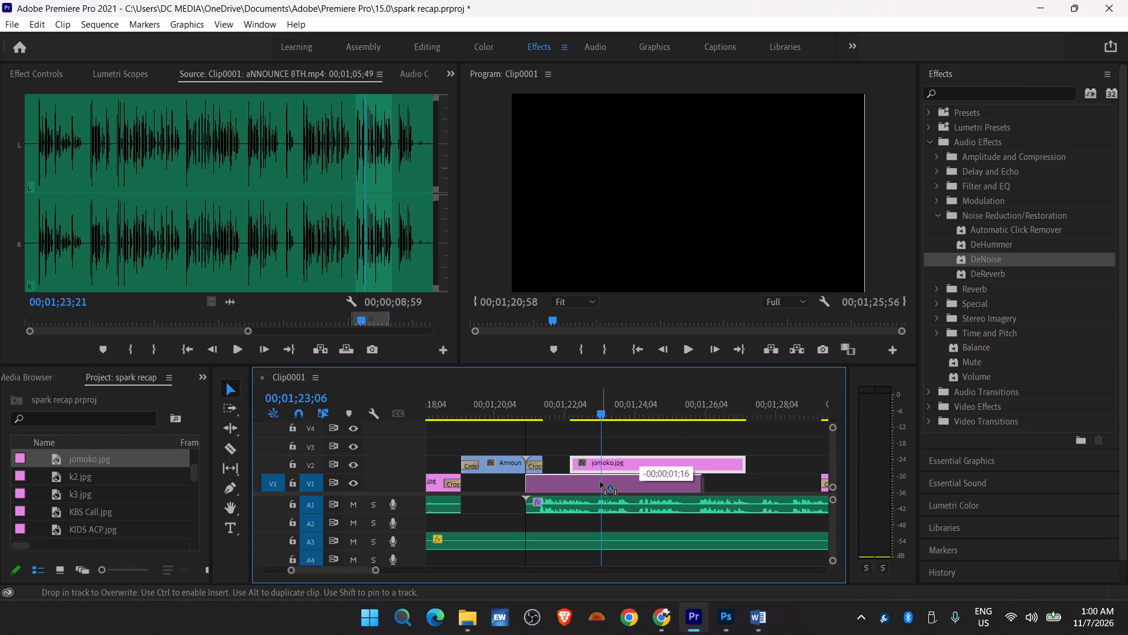
pyautogui.moveTo(600, 482); pyautogui.dragTo(601, 482)
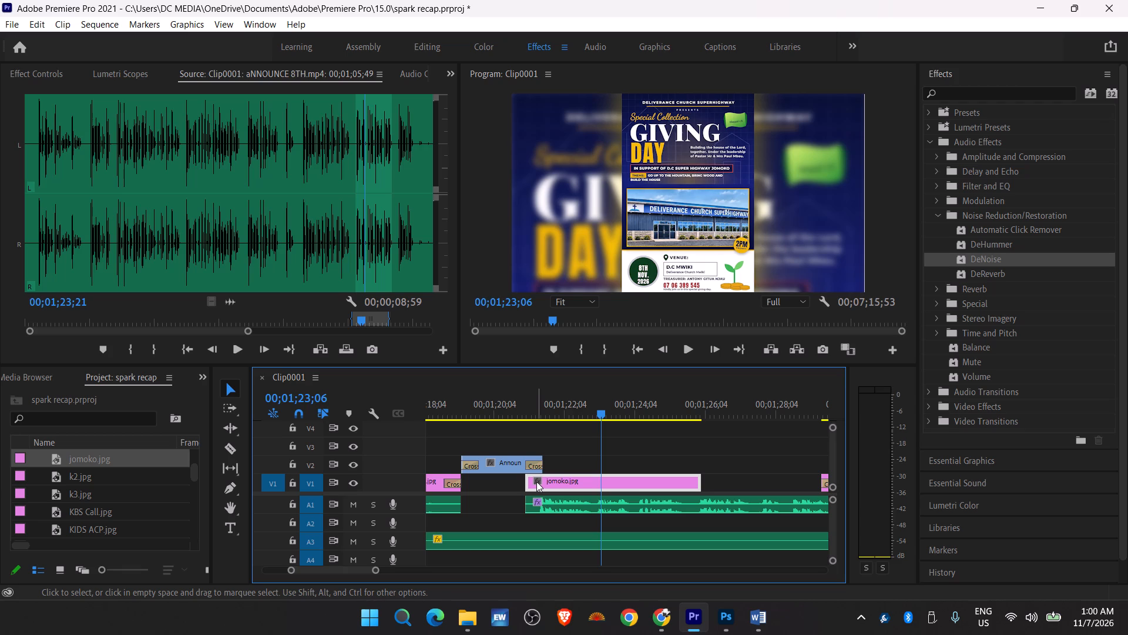
pyautogui.click(536, 482)
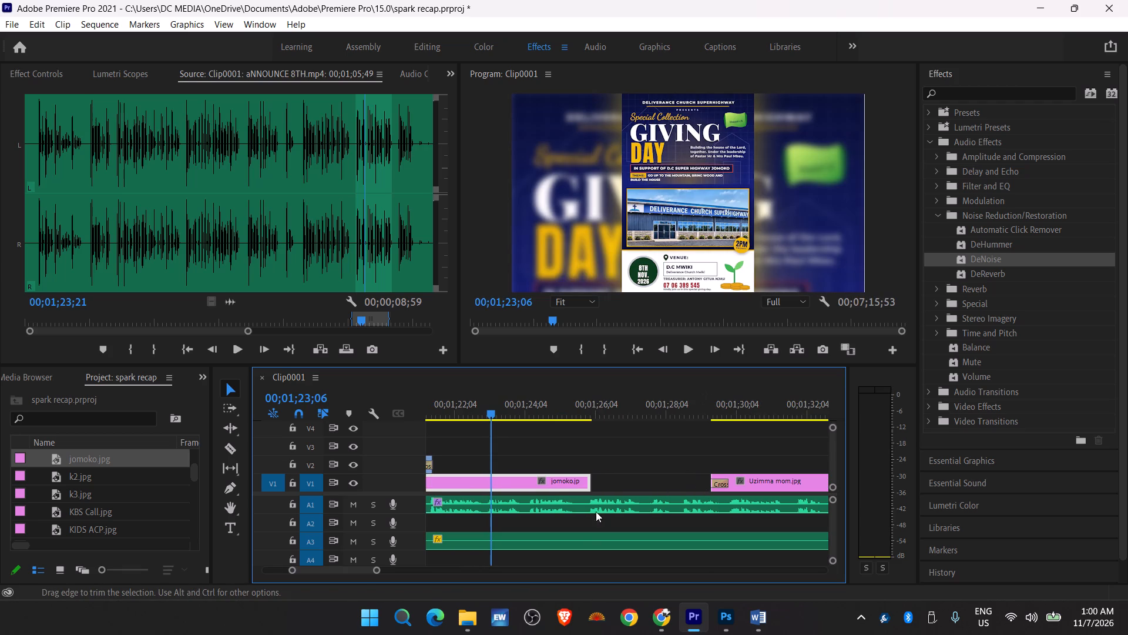
# Move the Uzimma mom.jpg clip along V1 to start at about 00;01;56, near the Teens service clip.
pyautogui.click(378, 574)
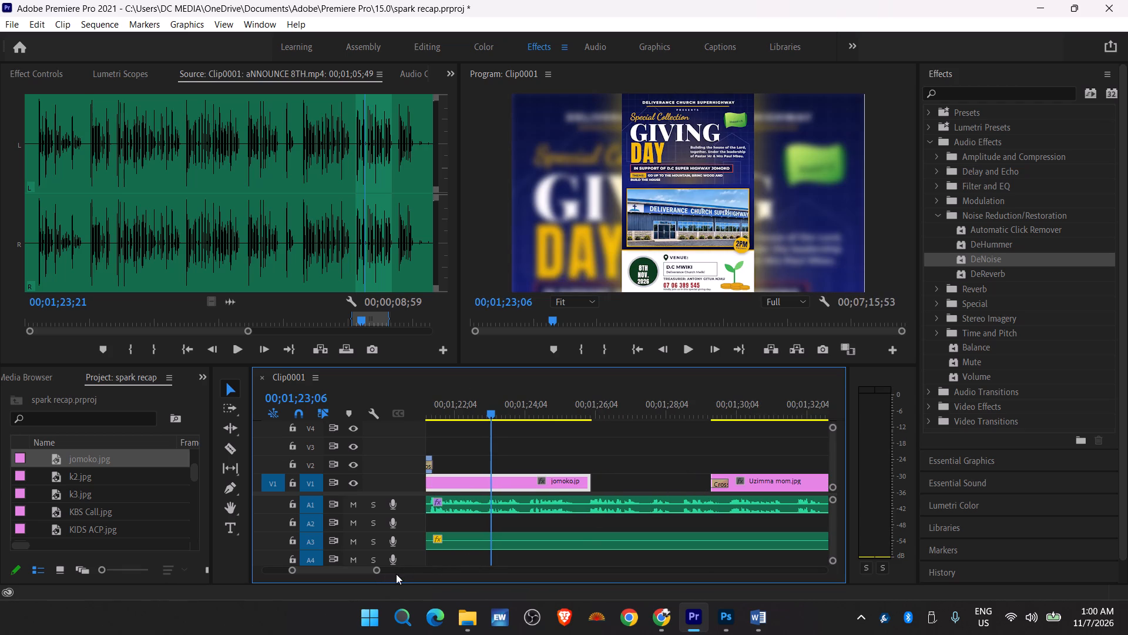
pyautogui.moveTo(380, 573); pyautogui.dragTo(421, 572)
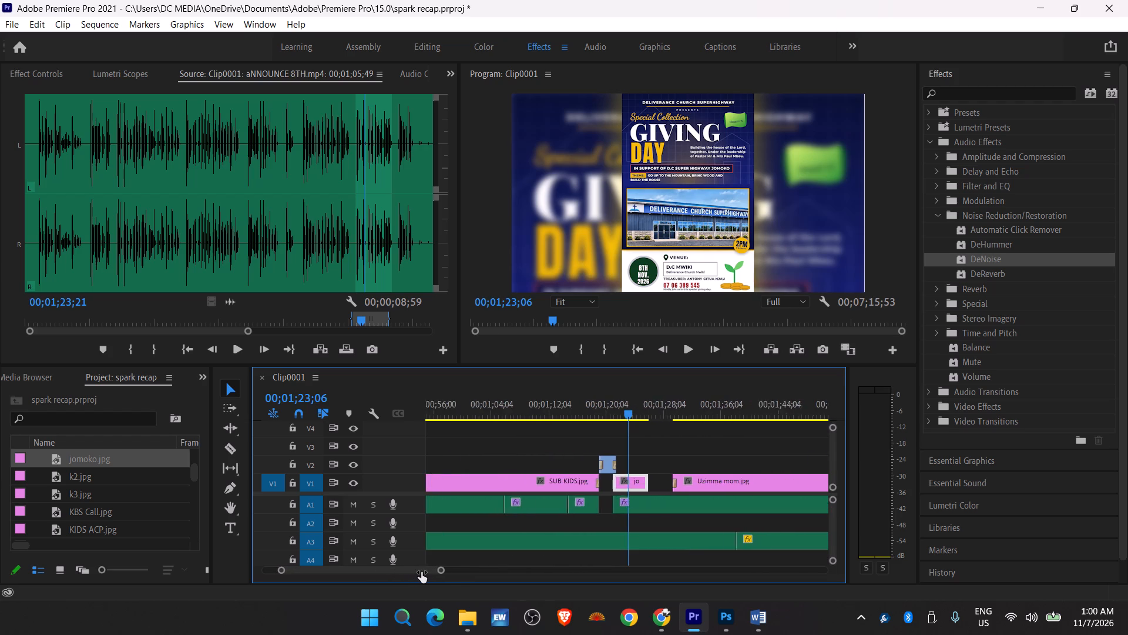
pyautogui.moveTo(421, 572); pyautogui.dragTo(453, 576)
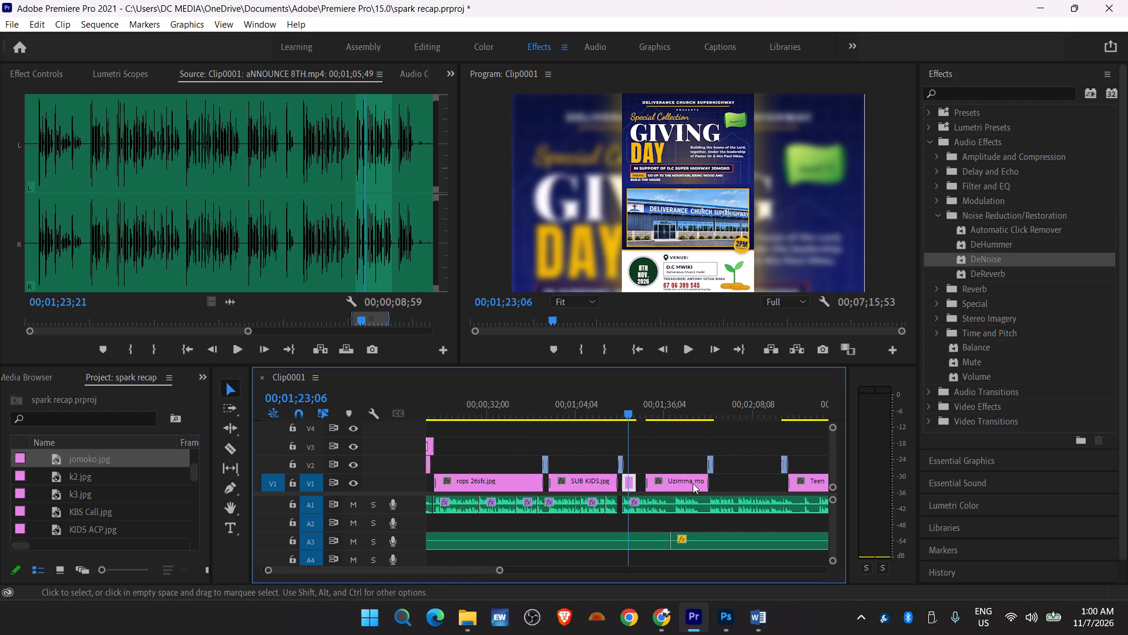
pyautogui.moveTo(681, 487); pyautogui.dragTo(754, 485)
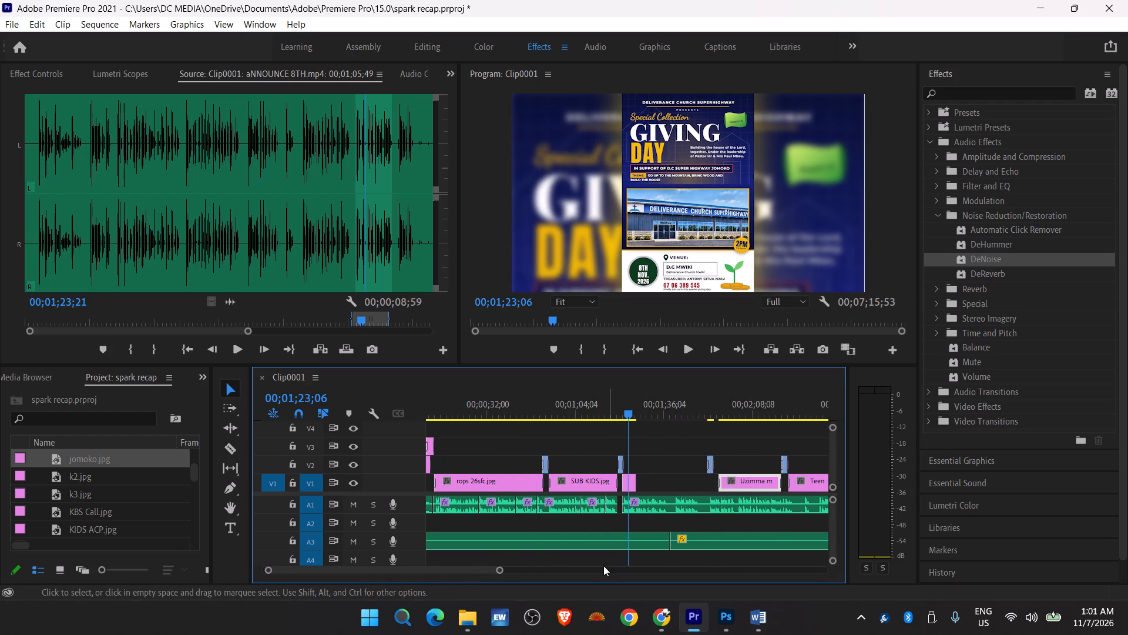
# Play the Giving Day announcement and extend the end of jomoko.jpg on V1 to about 00;01;38.
pyautogui.press('space')
pyautogui.press('space')
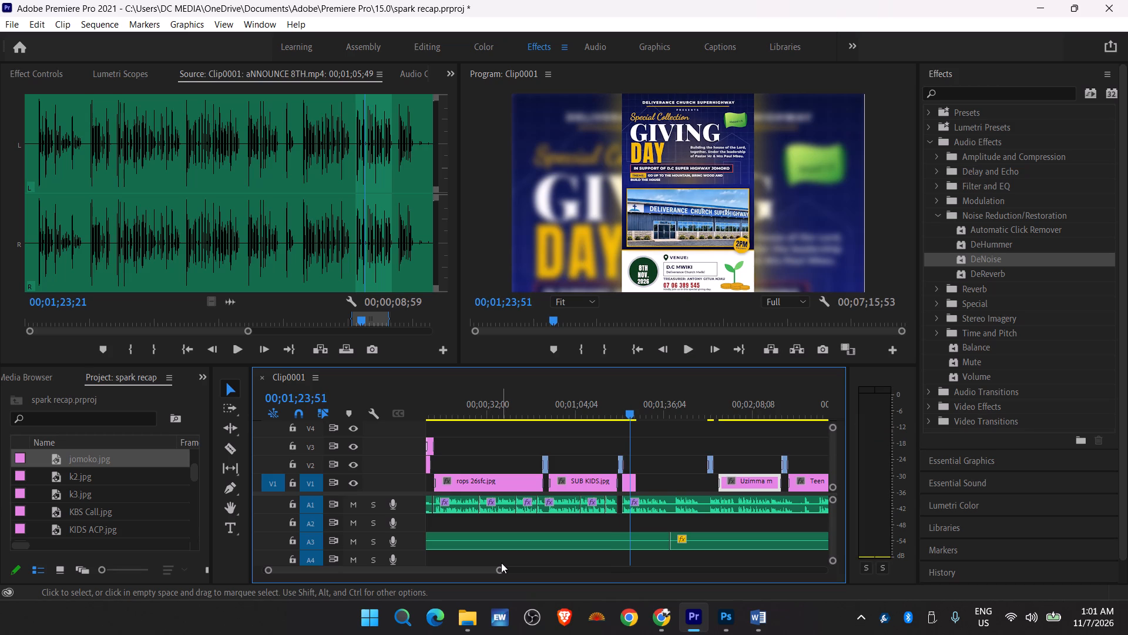
pyautogui.press('space')
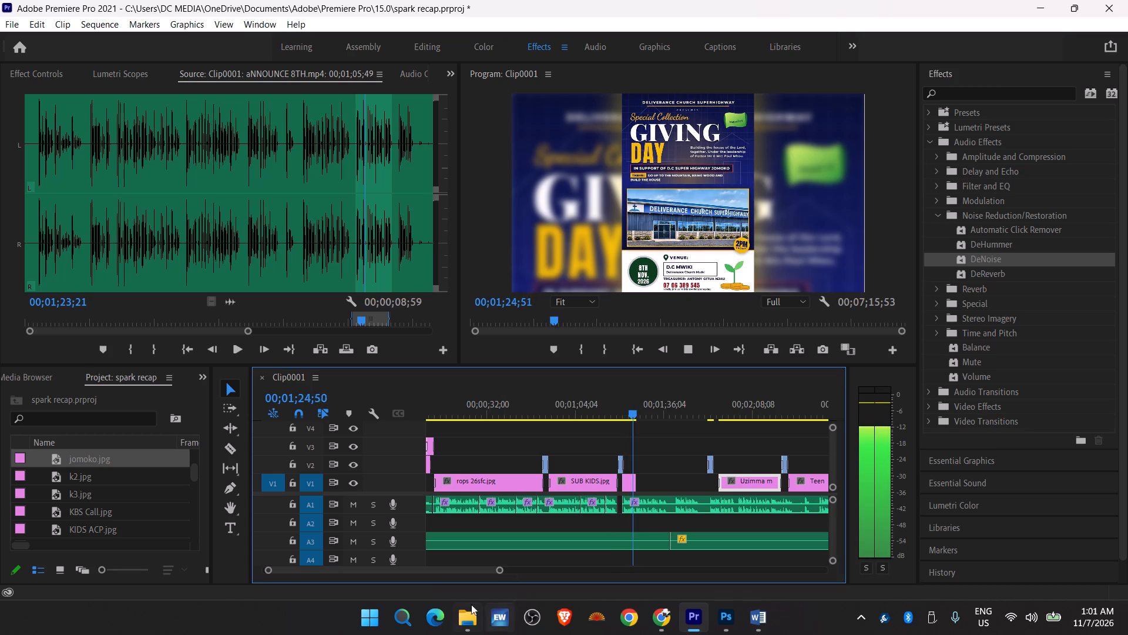
pyautogui.moveTo(497, 571); pyautogui.dragTo(472, 566)
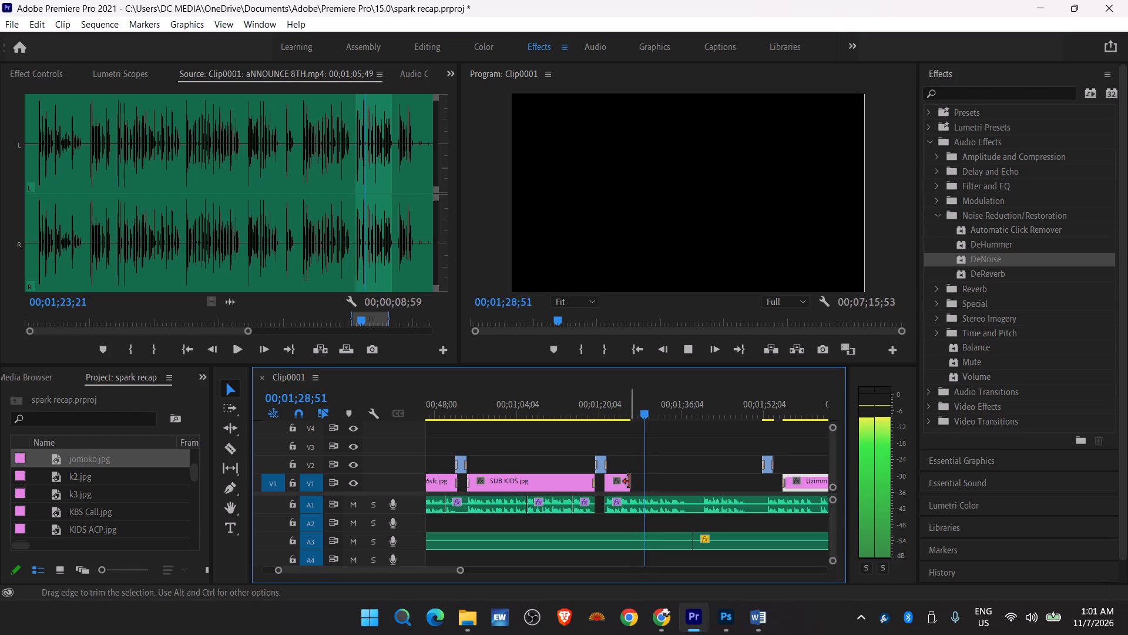
pyautogui.moveTo(629, 480); pyautogui.dragTo(732, 479)
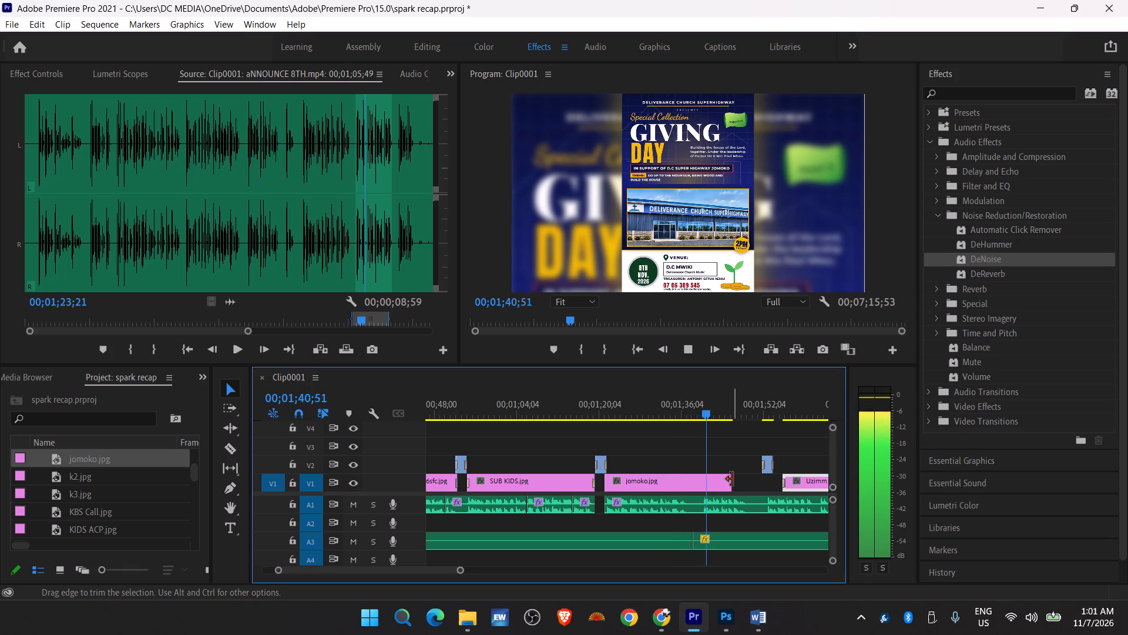
pyautogui.press('space')
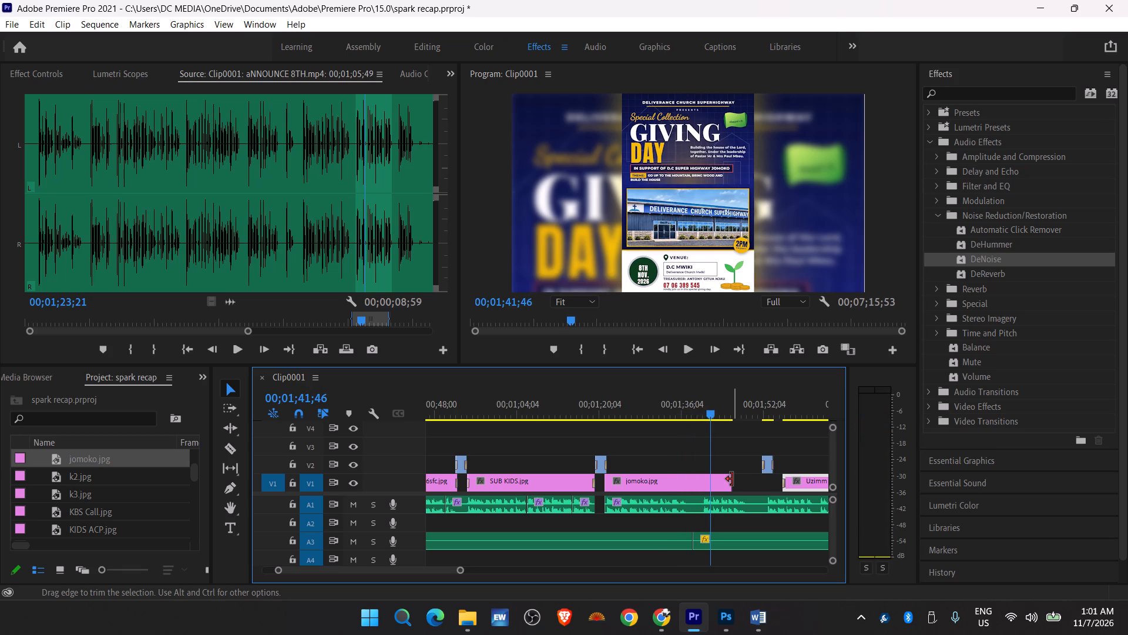
pyautogui.moveTo(728, 479); pyautogui.dragTo(686, 475)
# Delete the A1 audio between 00;01;37;09 and about 00;01;39;50, and pull the following audio back to about 00;01;38;08.
pyautogui.moveTo(462, 573); pyautogui.dragTo(426, 571)
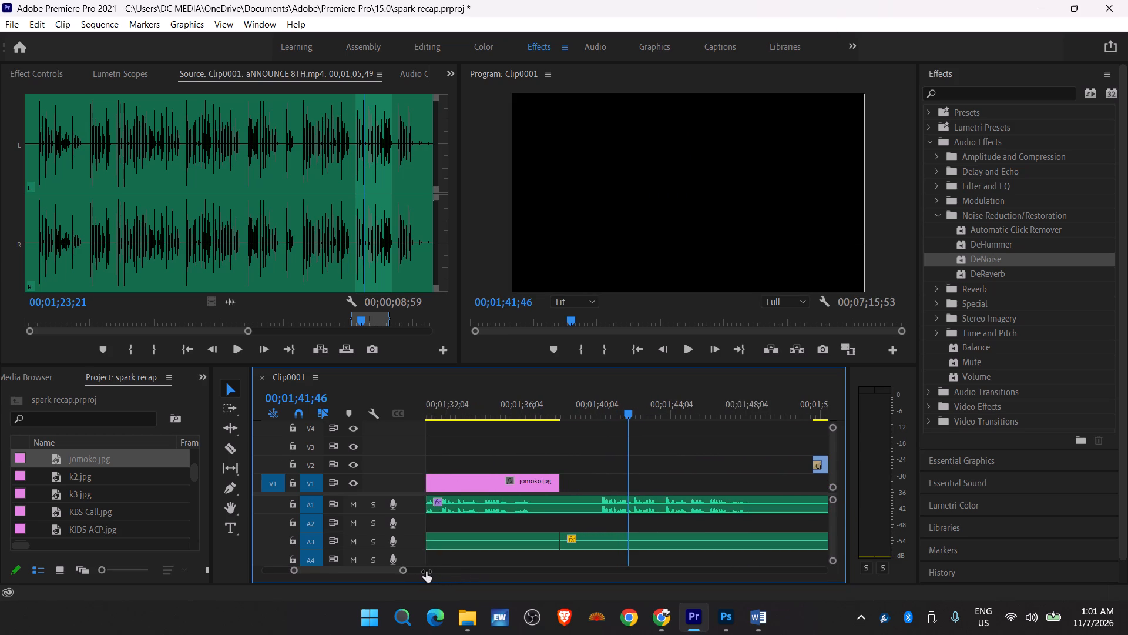
pyautogui.moveTo(426, 571); pyautogui.dragTo(422, 571)
pyautogui.press('c')
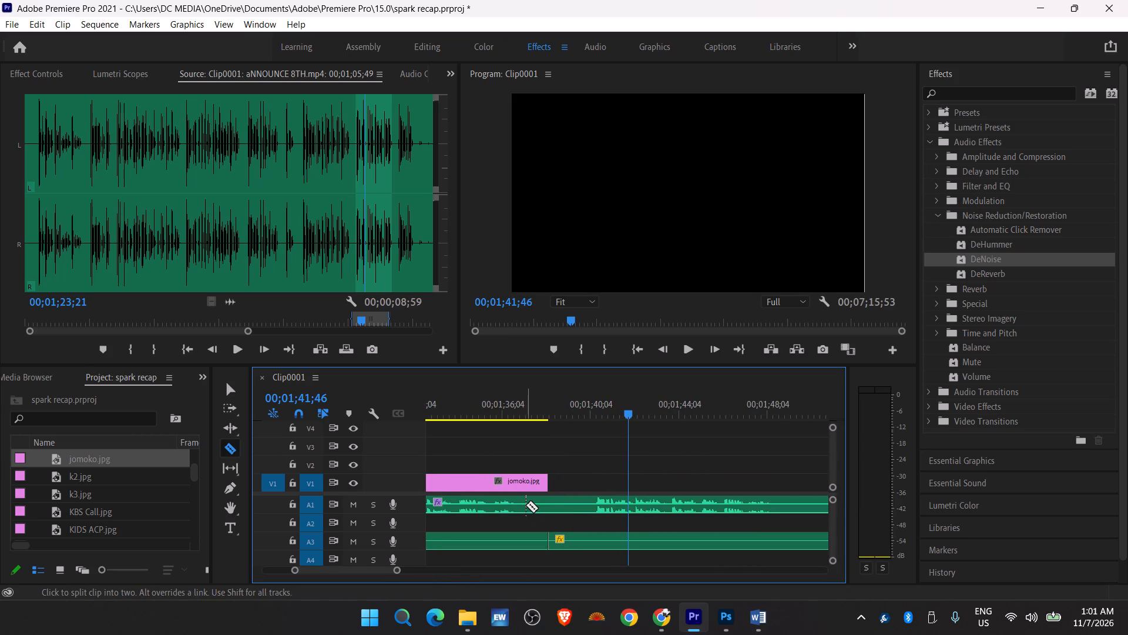
pyautogui.click(526, 505)
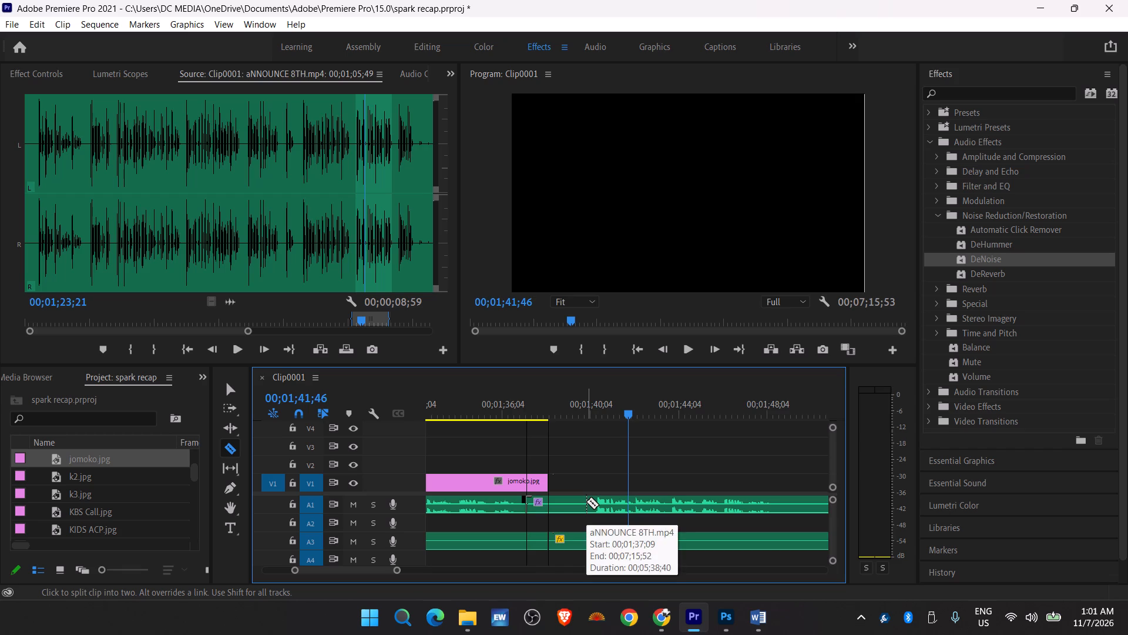
pyautogui.click(586, 502)
pyautogui.press('v')
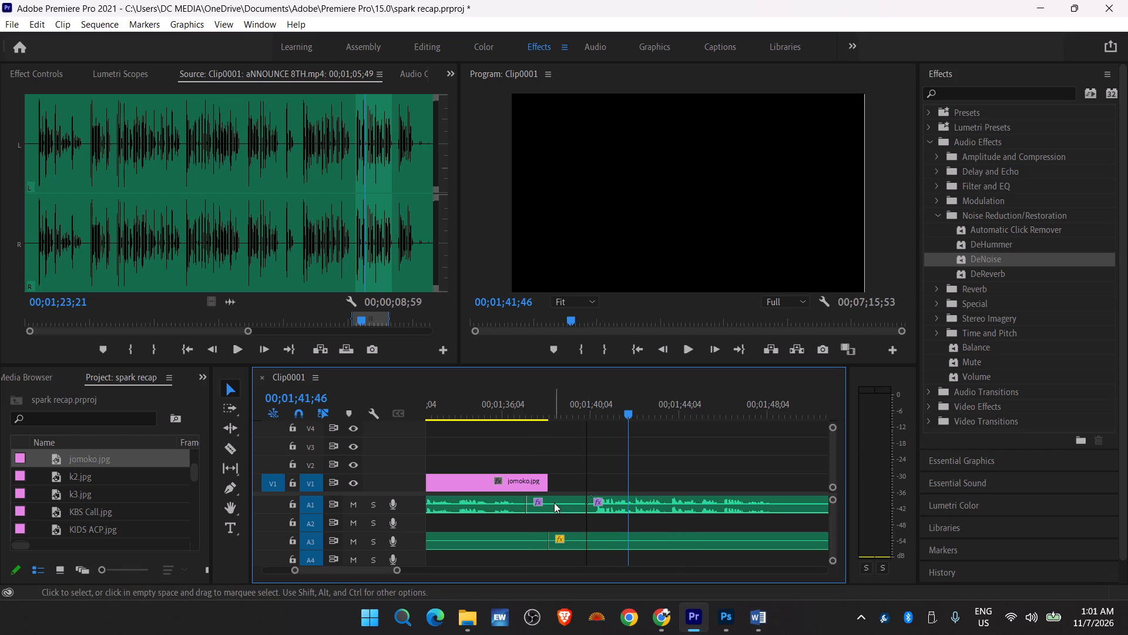
pyautogui.click(554, 503)
pyautogui.press('BackSpace')
pyautogui.moveTo(614, 506); pyautogui.dragTo(578, 502)
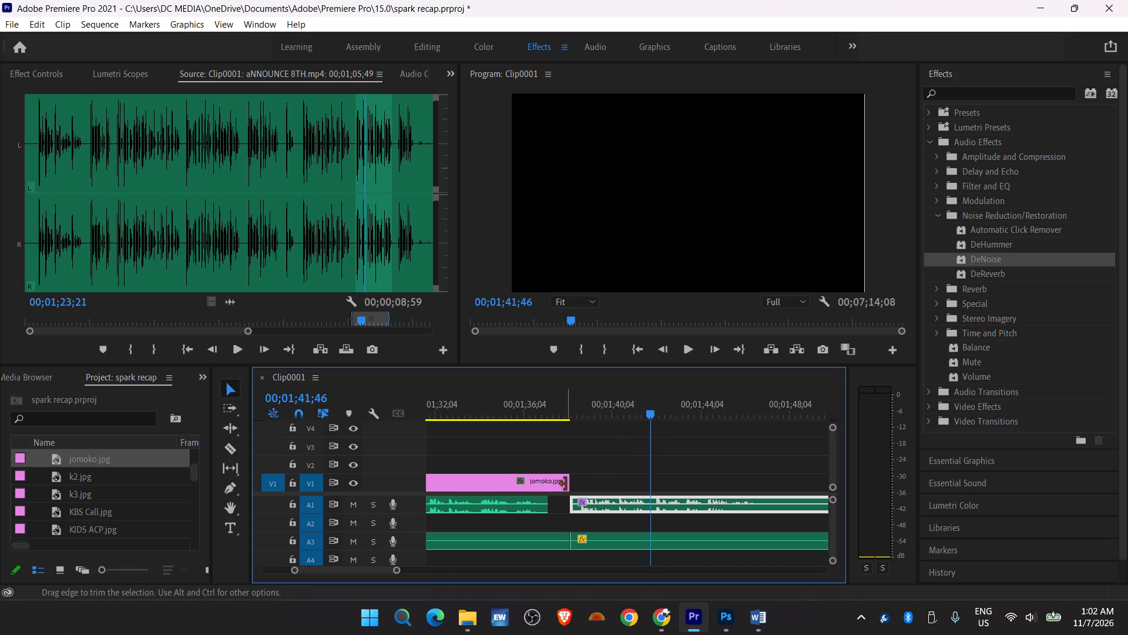
# Trim the end of jomoko.jpg on V1 to 00;01;37;09, matching the end of its A1 audio.
pyautogui.moveTo(566, 484); pyautogui.dragTo(547, 484)
# Move the next Announce Outro.mp4 clip on V2 back to start at 00;01;36;42, overlapping the end of jomoko.jpg.
pyautogui.hscroll(1, 547, 484)
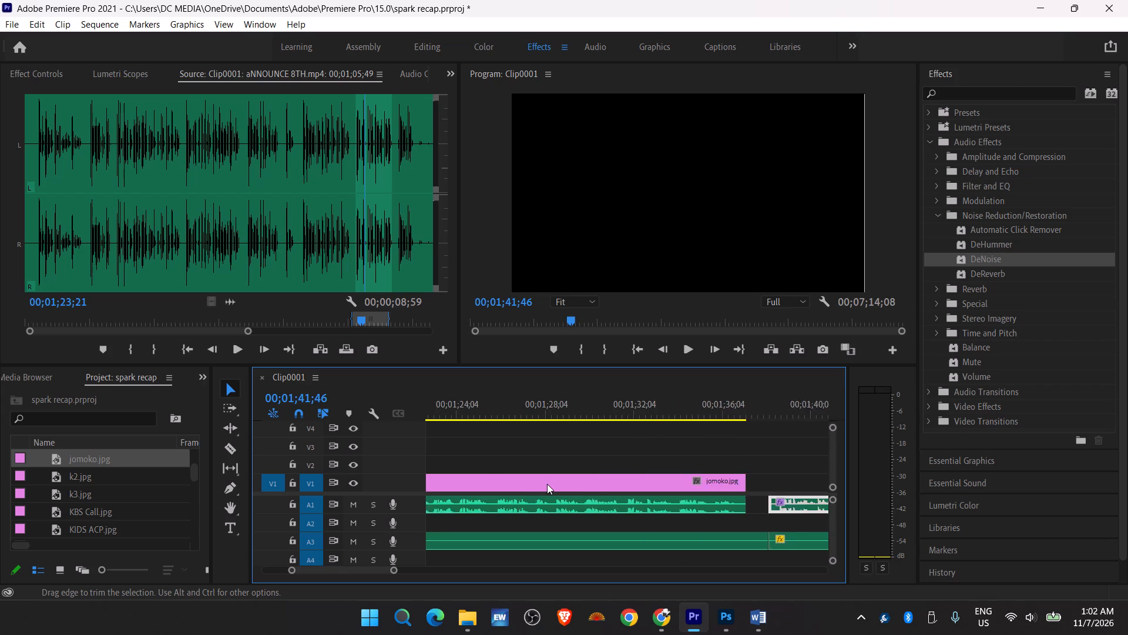
pyautogui.hscroll(1, 547, 484)
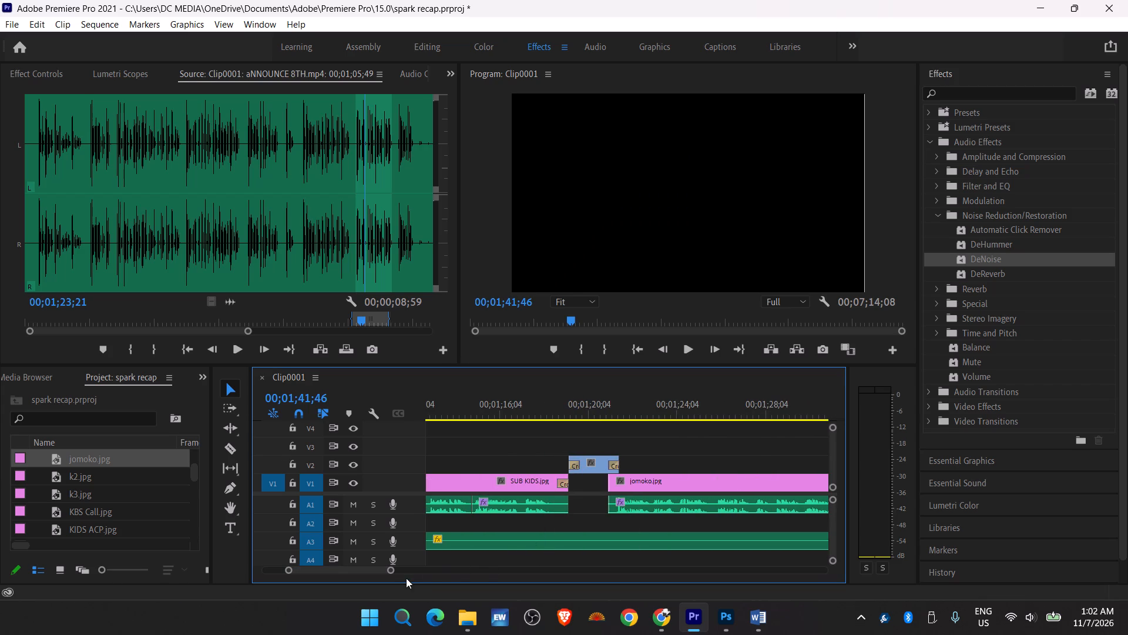
pyautogui.moveTo(390, 573); pyautogui.dragTo(517, 562)
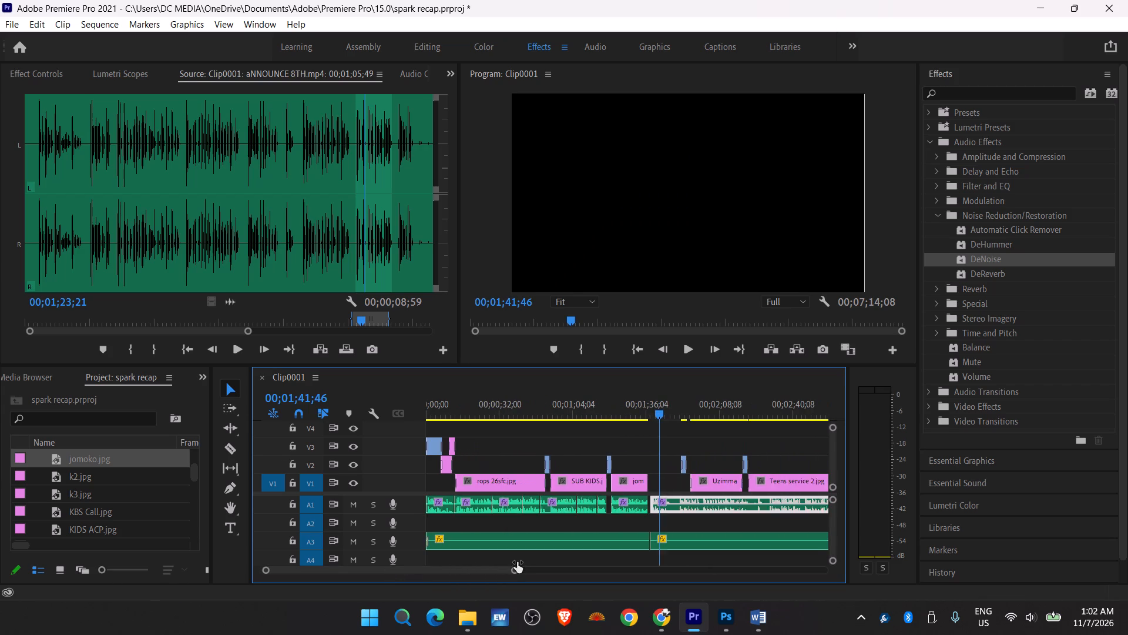
pyautogui.moveTo(517, 562); pyautogui.dragTo(465, 562)
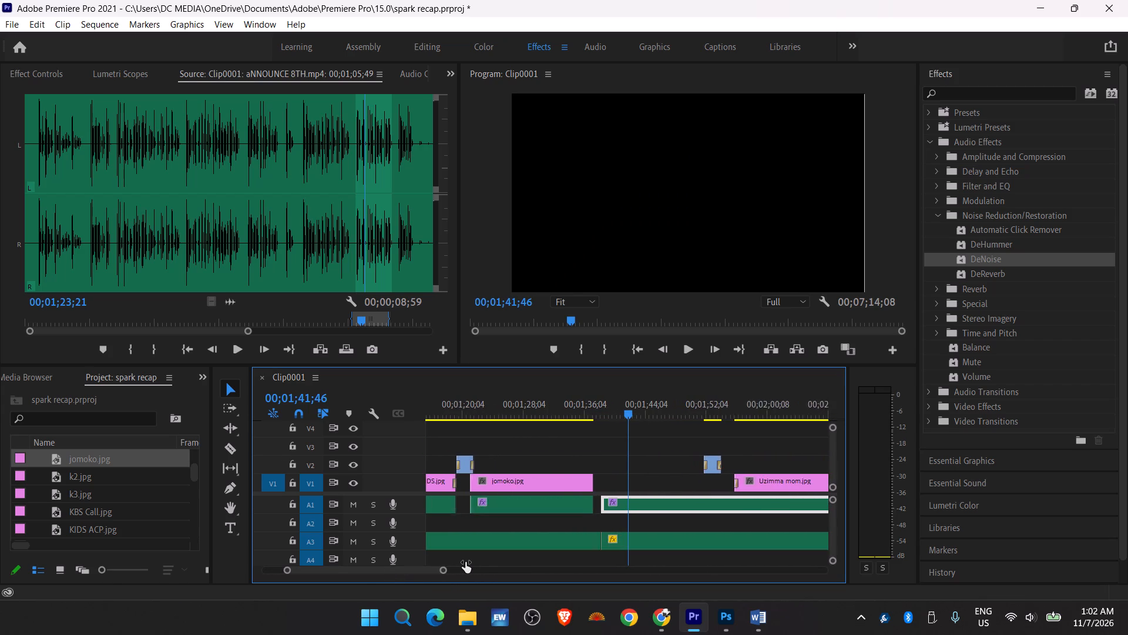
pyautogui.moveTo(465, 562); pyautogui.dragTo(464, 562)
pyautogui.moveTo(730, 467); pyautogui.dragTo(600, 473)
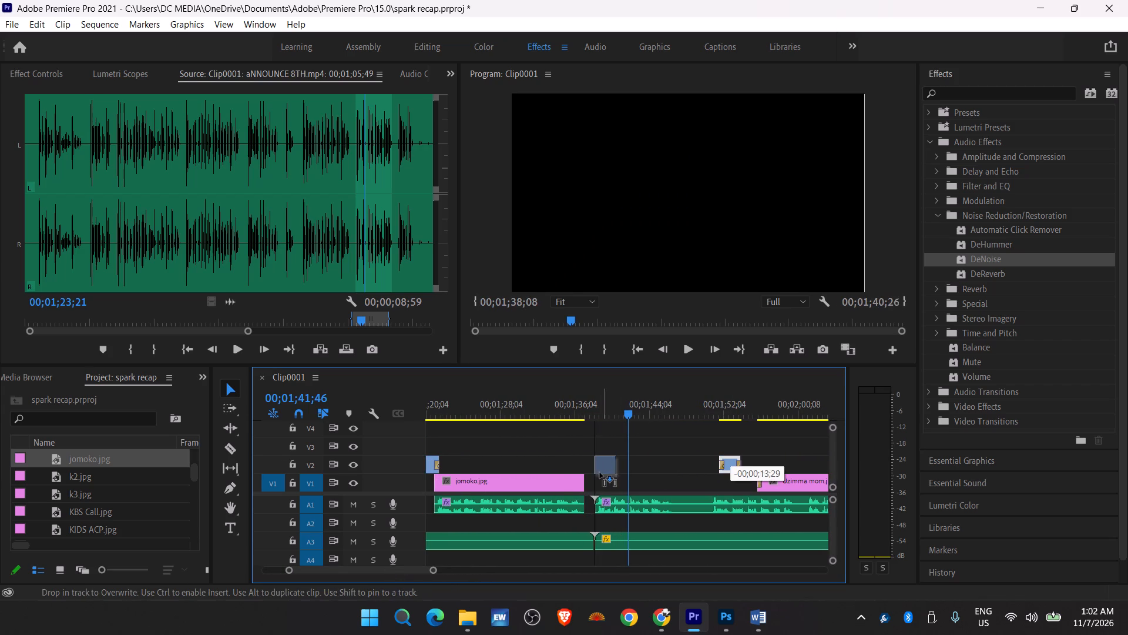
pyautogui.moveTo(600, 473); pyautogui.dragTo(586, 470)
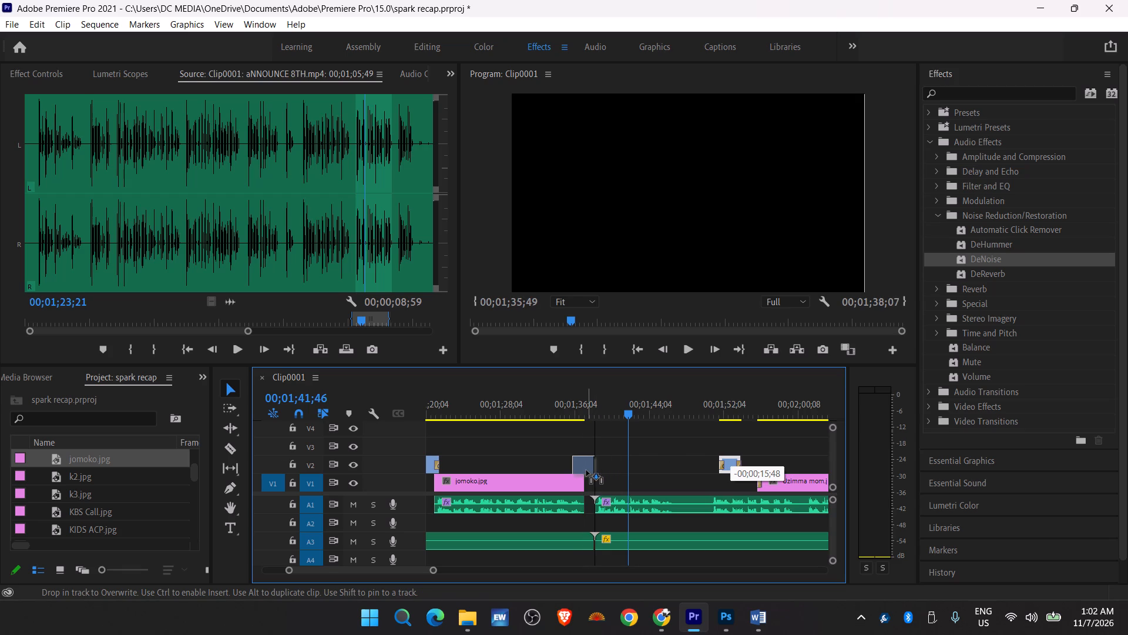
pyautogui.moveTo(586, 470); pyautogui.dragTo(592, 470)
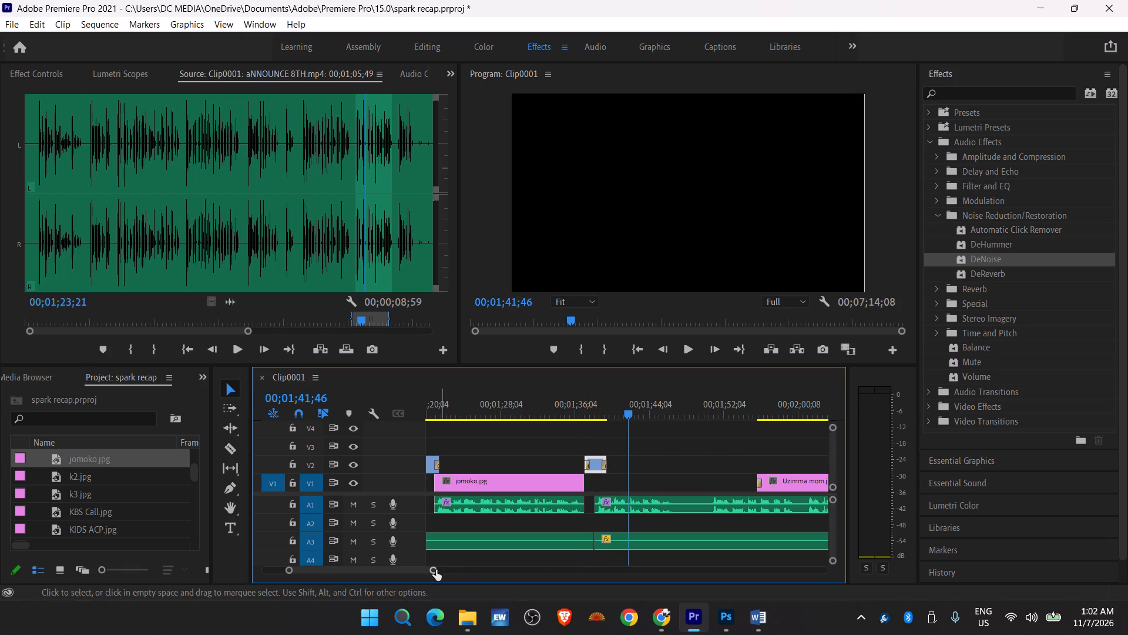
pyautogui.moveTo(432, 572); pyautogui.dragTo(389, 568)
pyautogui.hscroll(1, 538, 480)
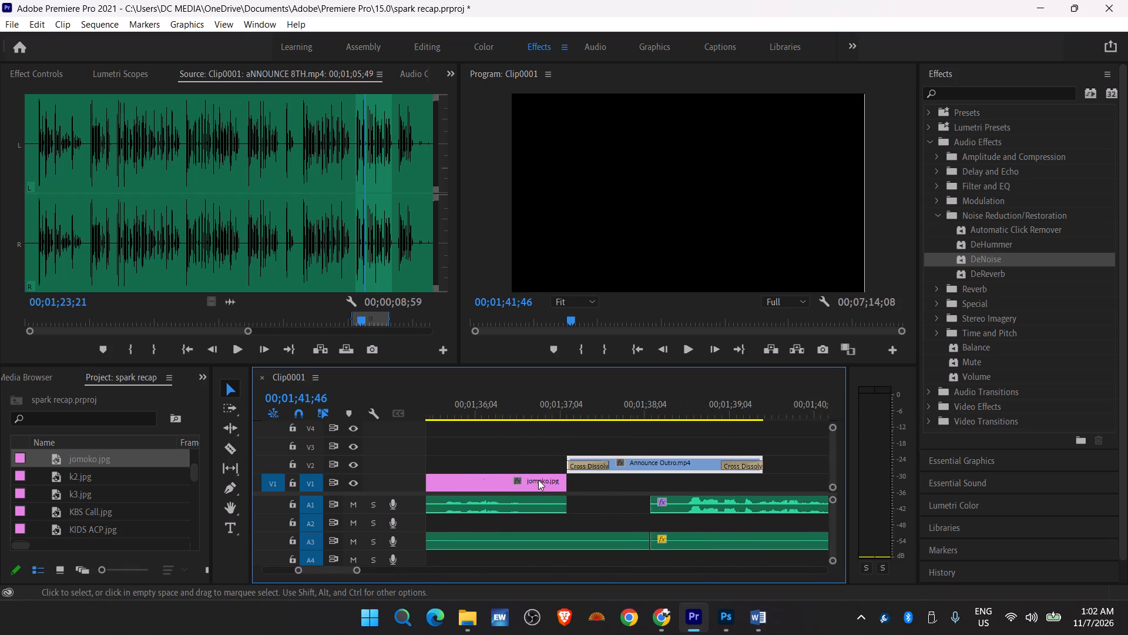
pyautogui.hscroll(1, 538, 480)
pyautogui.moveTo(677, 463); pyautogui.dragTo(654, 463)
pyautogui.moveTo(654, 463); pyautogui.dragTo(645, 463)
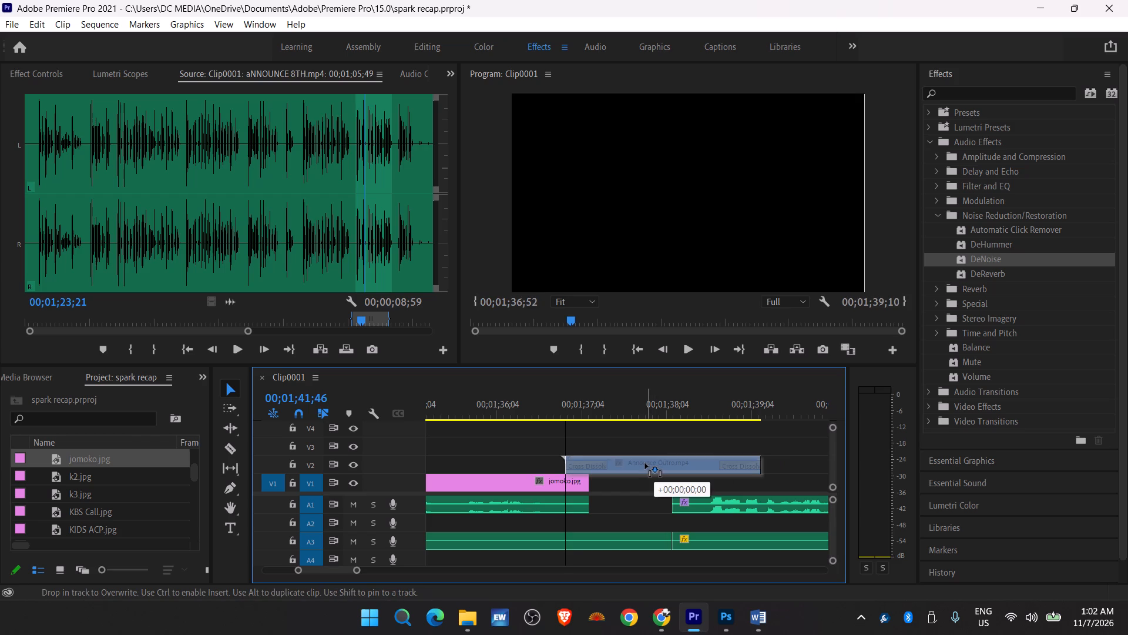
pyautogui.moveTo(645, 463); pyautogui.dragTo(639, 463)
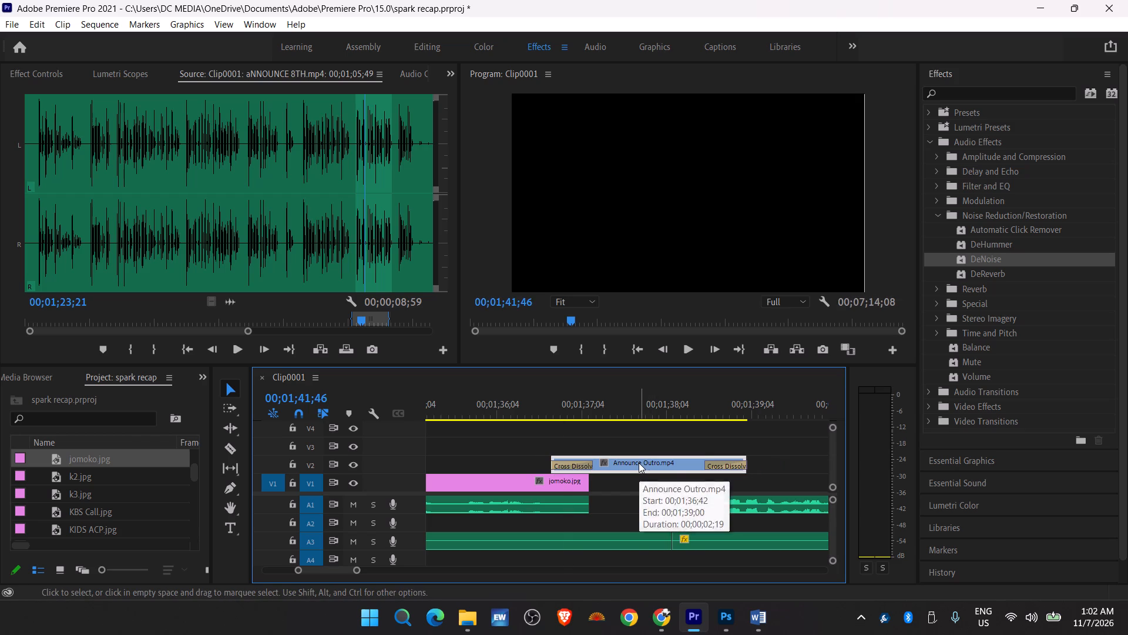
# Shift the A1 audio that follows the jomoko.jpg announcement to start at about 00;01;38;38, under the end of Announce Outro.mp4.
pyautogui.hscroll(-1, 697, 503)
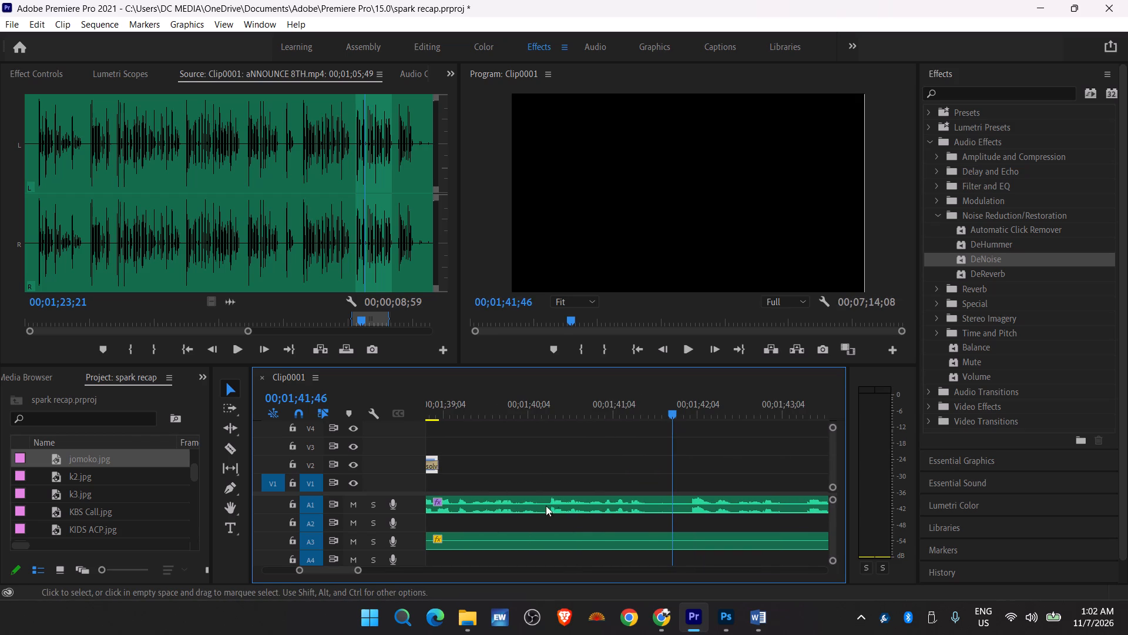
pyautogui.moveTo(533, 506); pyautogui.dragTo(552, 506)
pyautogui.hscroll(1, 552, 506)
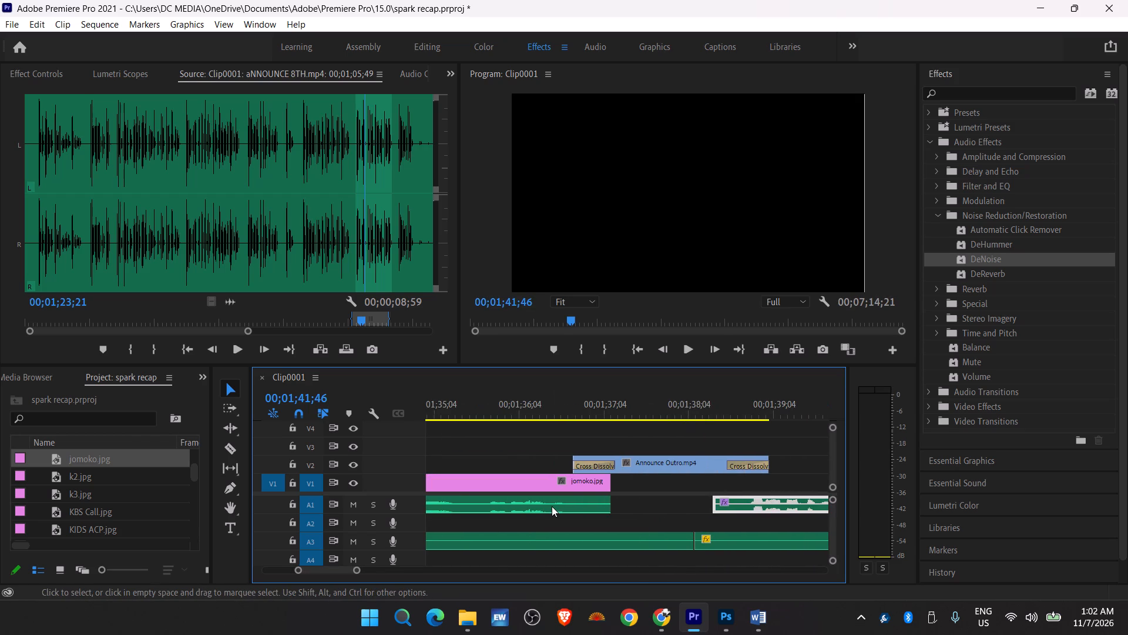
pyautogui.hscroll(1, 552, 506)
pyautogui.moveTo(758, 503); pyautogui.dragTo(774, 504)
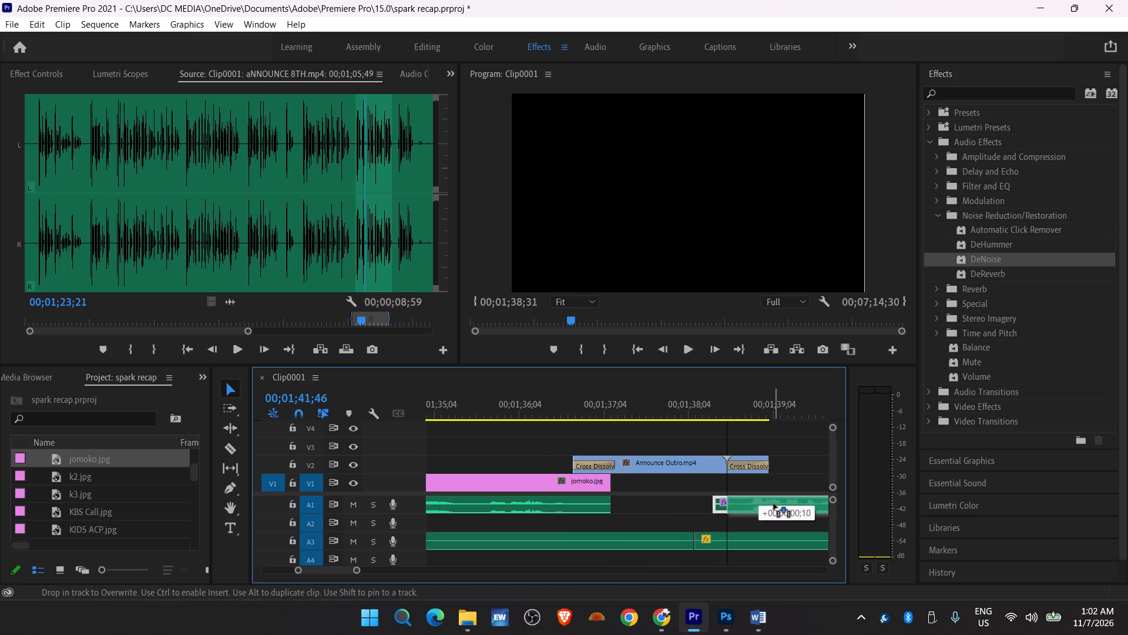
pyautogui.moveTo(774, 504); pyautogui.dragTo(782, 503)
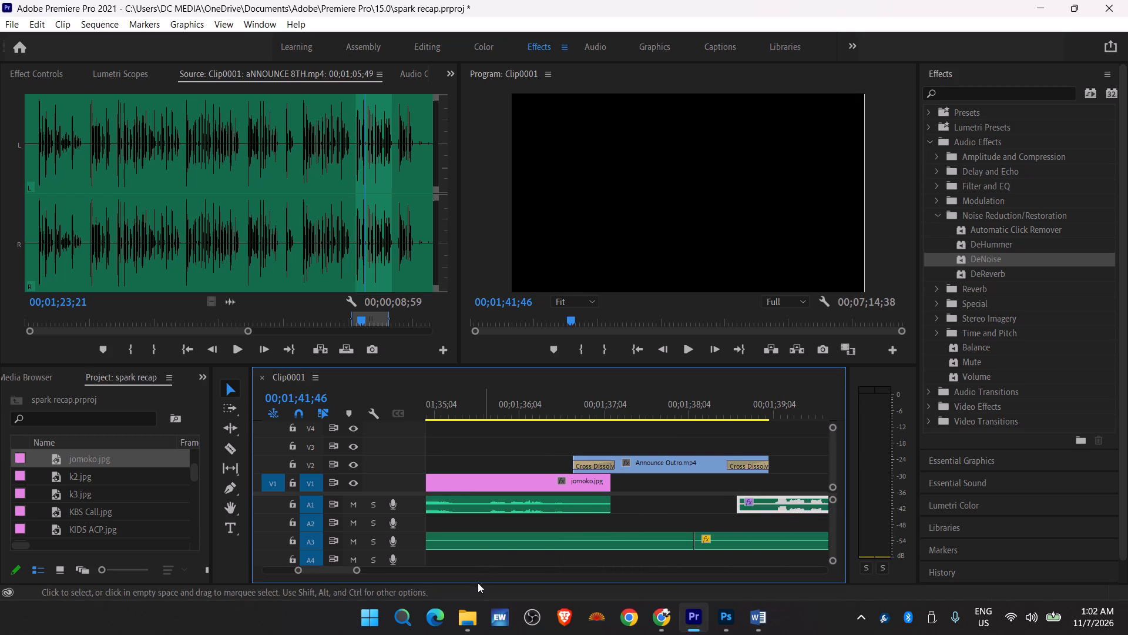
# Switch to Photoshop and delete the Giving Day poster layer gfd and its blurred WhatsApp Image background layer.
pyautogui.click(469, 619)
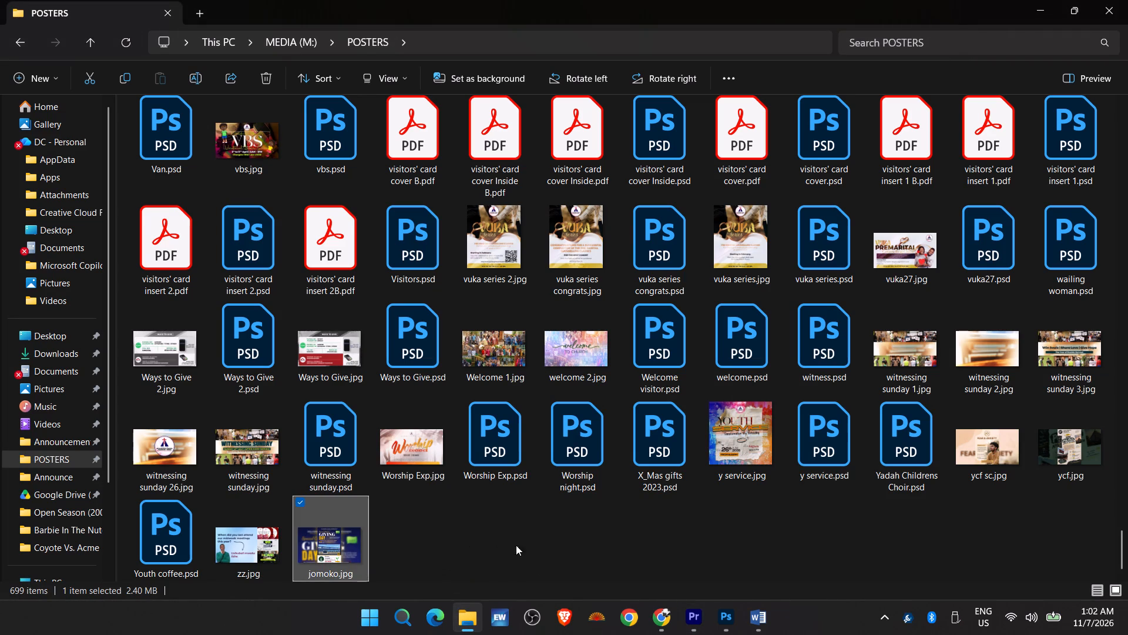
pyautogui.click(727, 620)
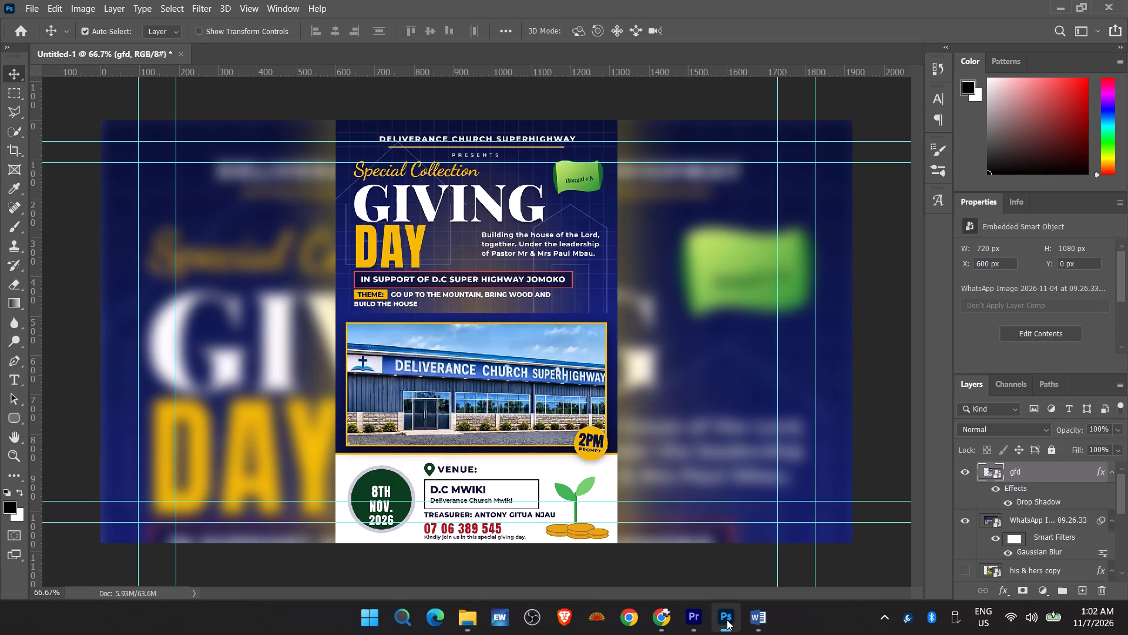
pyautogui.click(1038, 477)
pyautogui.press('BackSpace')
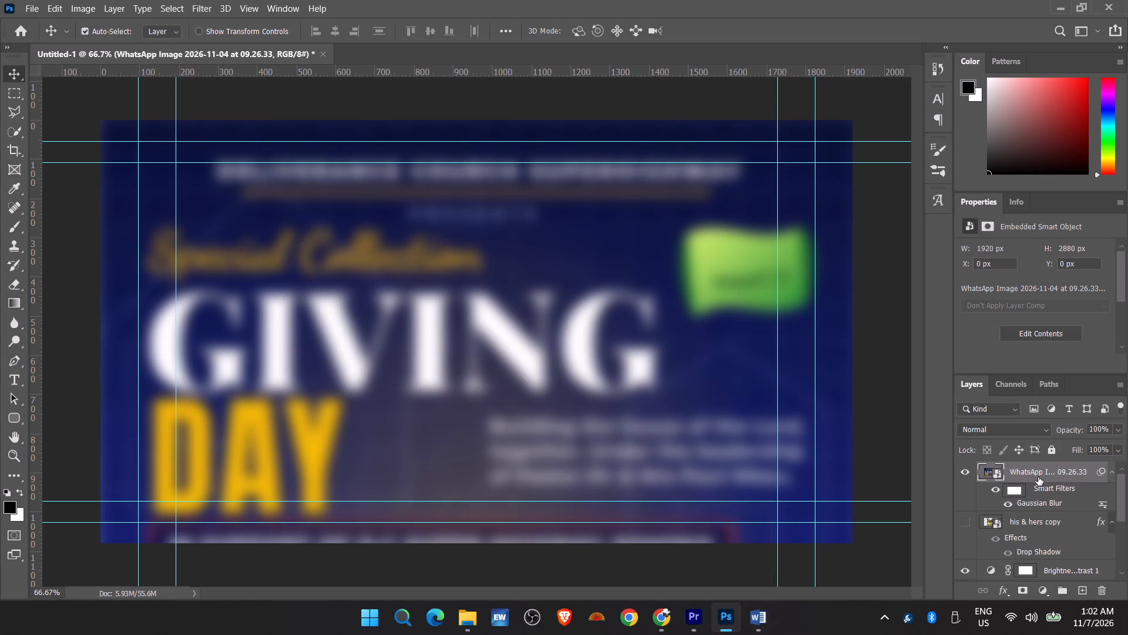
pyautogui.press('BackSpace')
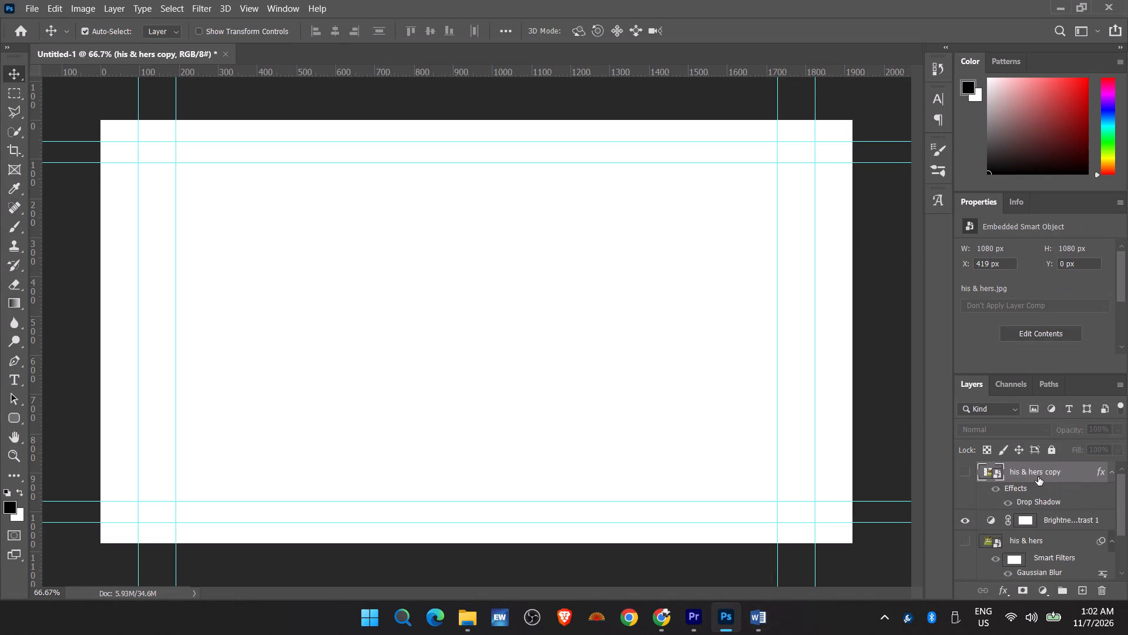
# Delete the hidden his & hers copy layer and the blurred his & hers layer, keeping the Brightness/Contrast adjustment.
pyautogui.click(967, 474)
pyautogui.click(967, 474)
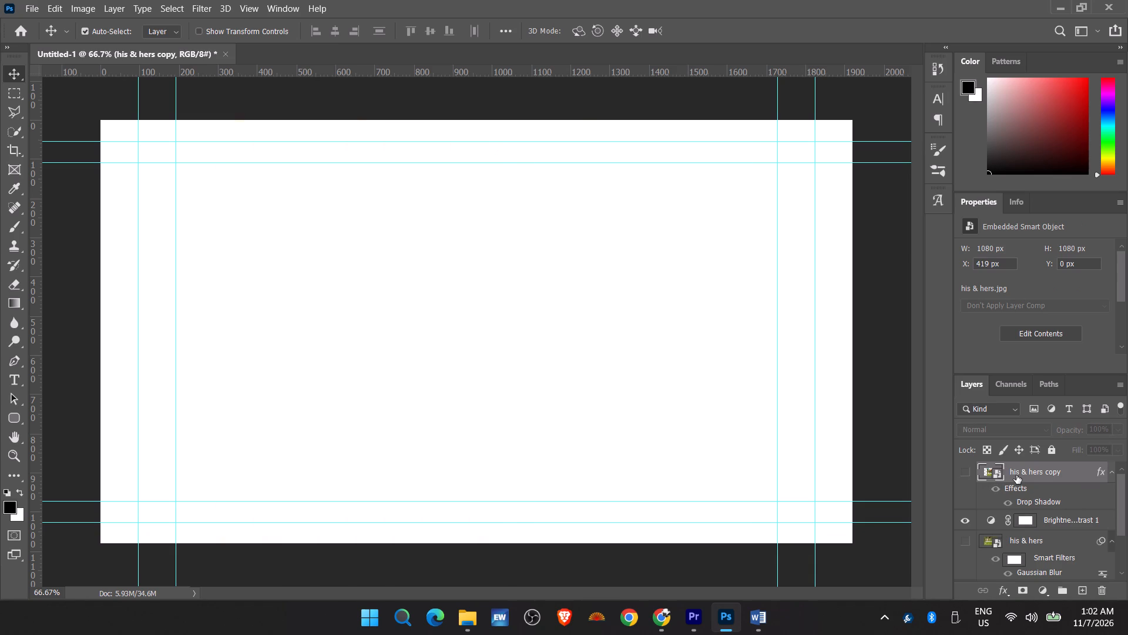
pyautogui.click(1016, 475)
pyautogui.press('BackSpace')
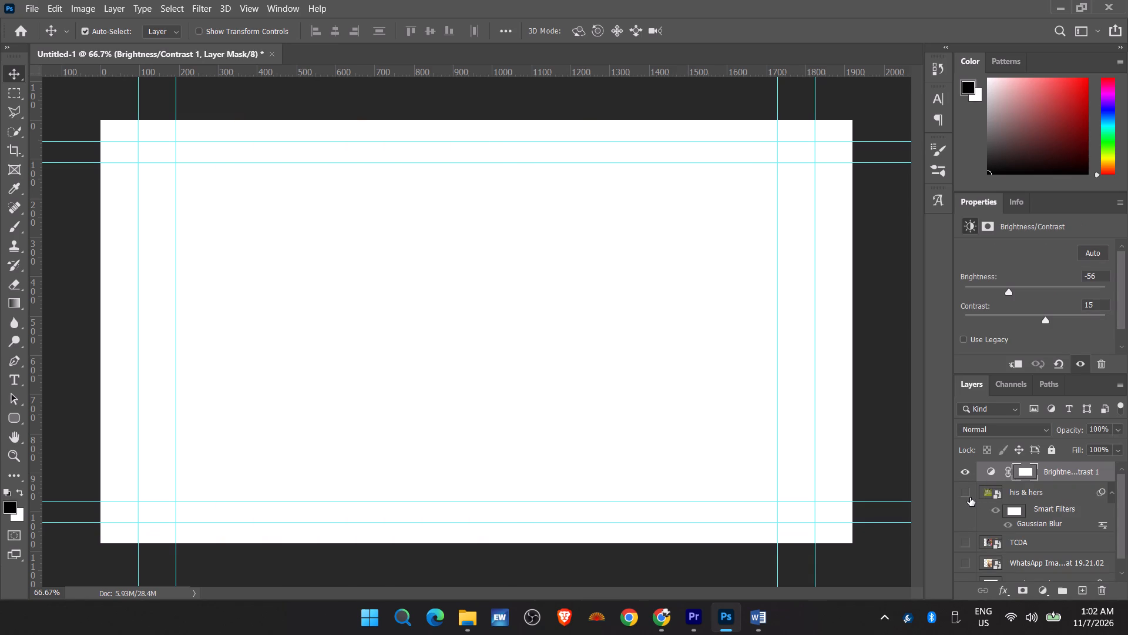
pyautogui.click(1040, 488)
pyautogui.press('BackSpace')
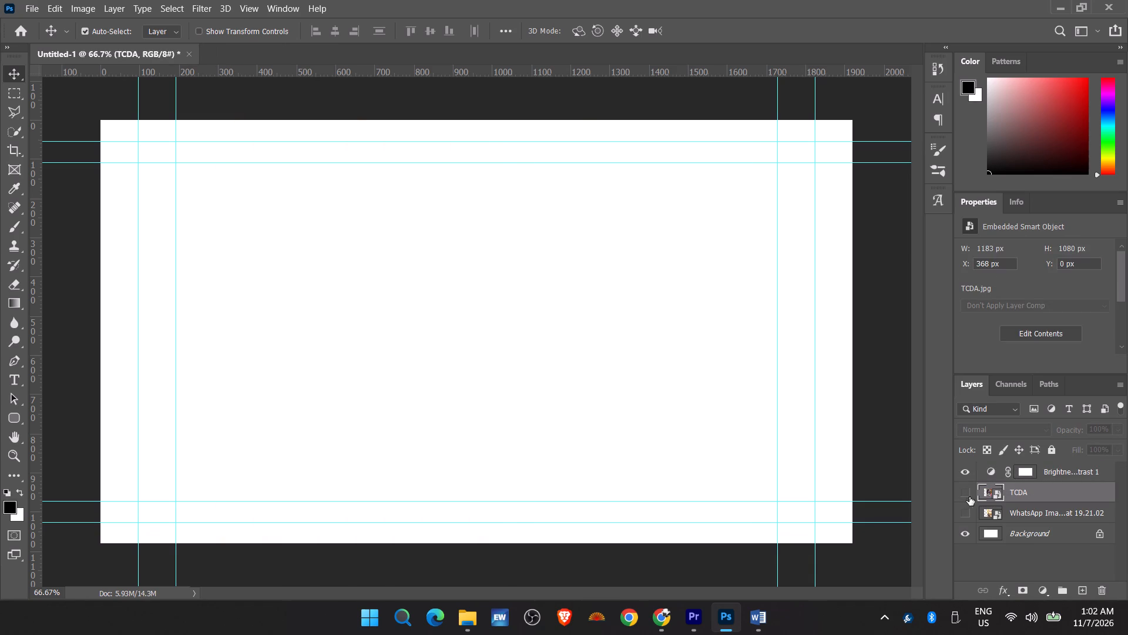
# Place Baptism.jpg from the POSTERS folder into the Photoshop document, beneath the Brightness/Contrast adjustment layer.
pyautogui.click(469, 613)
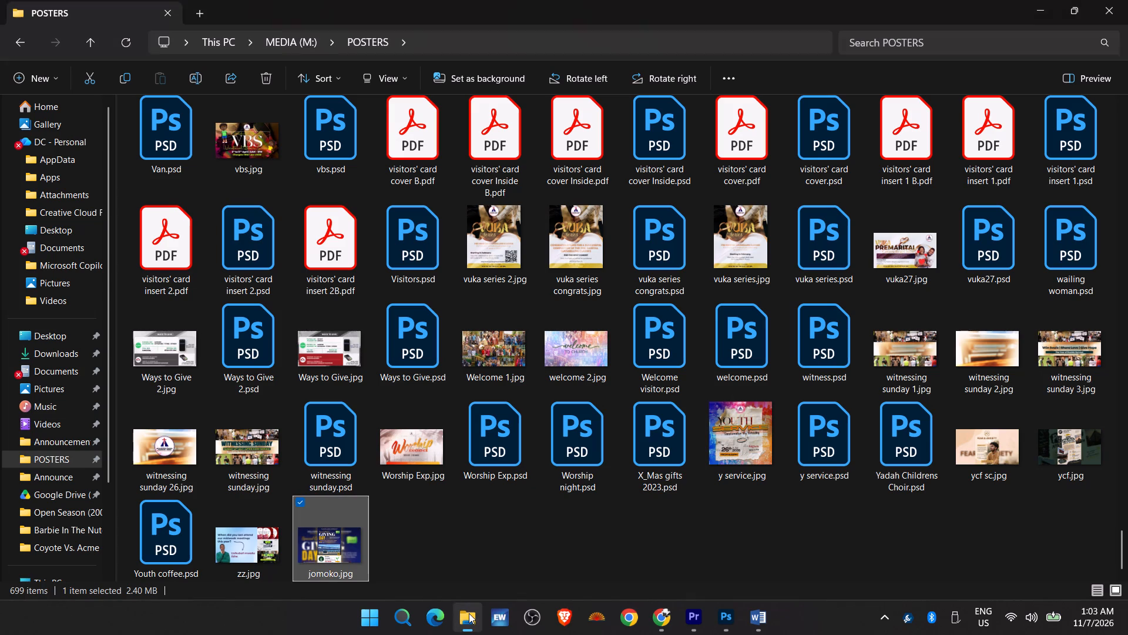
pyautogui.scroll(14, 498, 332)
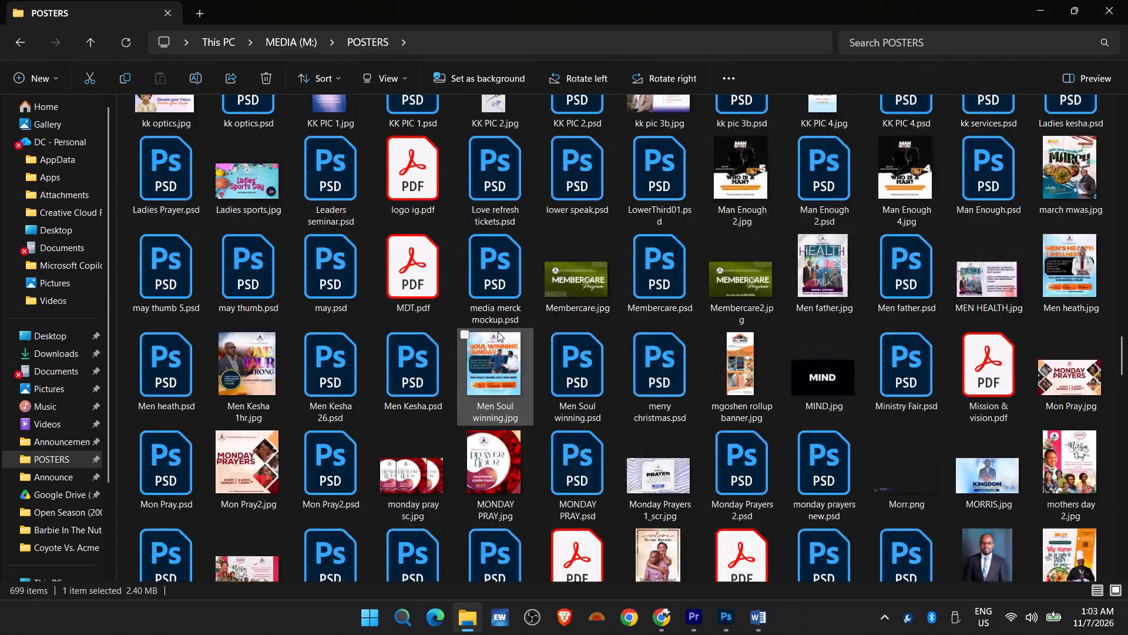
pyautogui.scroll(7, 498, 332)
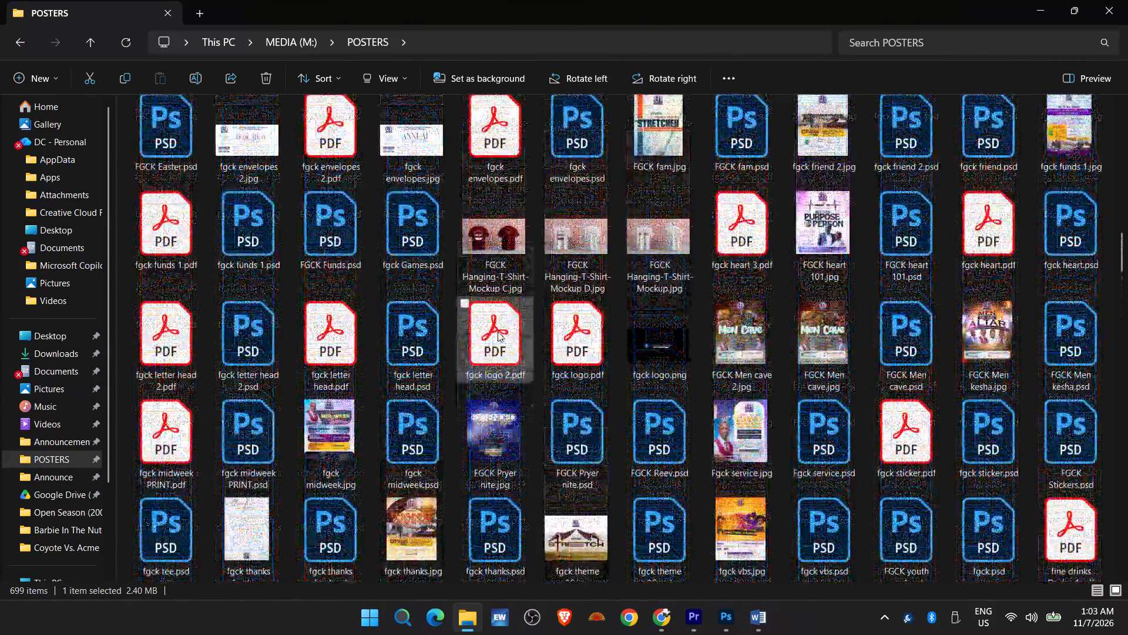
pyautogui.scroll(10, 498, 332)
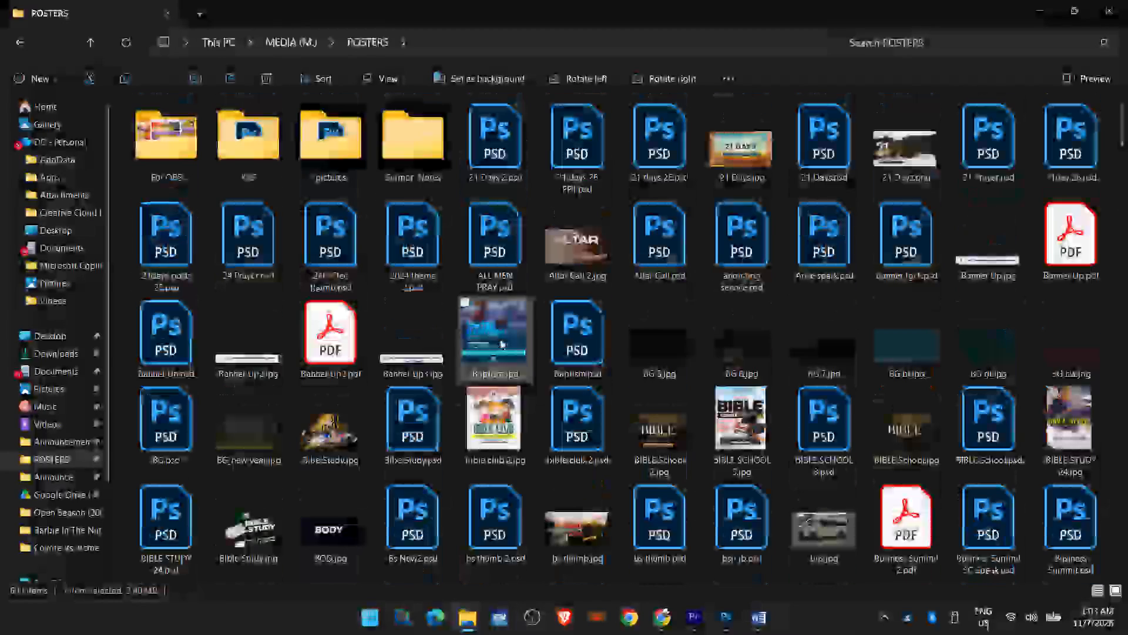
pyautogui.moveTo(500, 339); pyautogui.dragTo(711, 596)
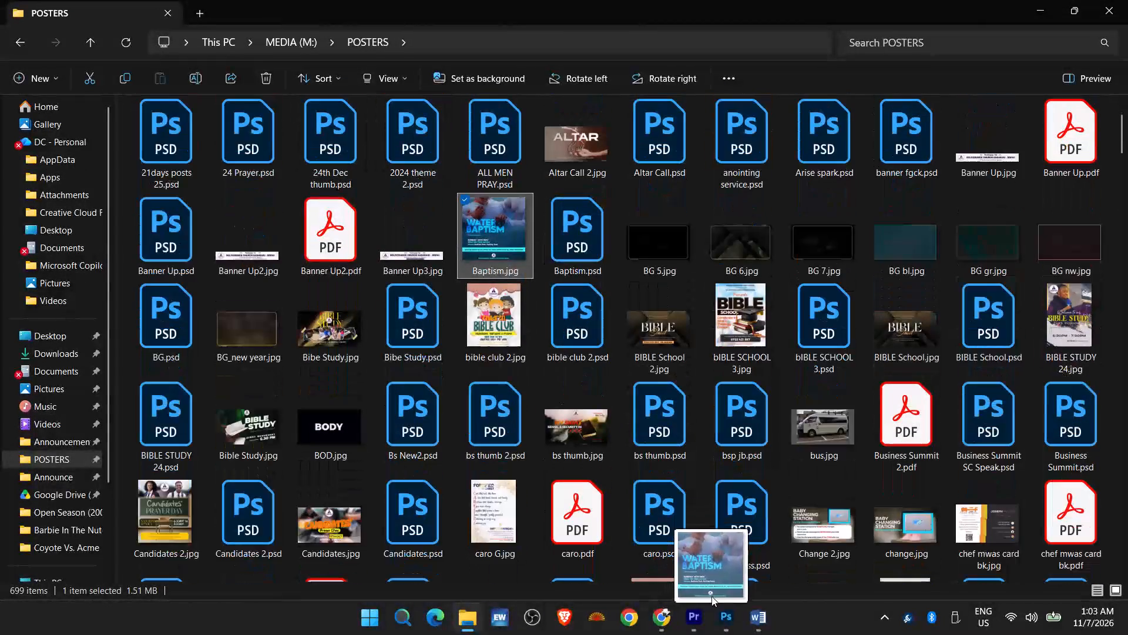
pyautogui.moveTo(711, 596); pyautogui.dragTo(523, 477)
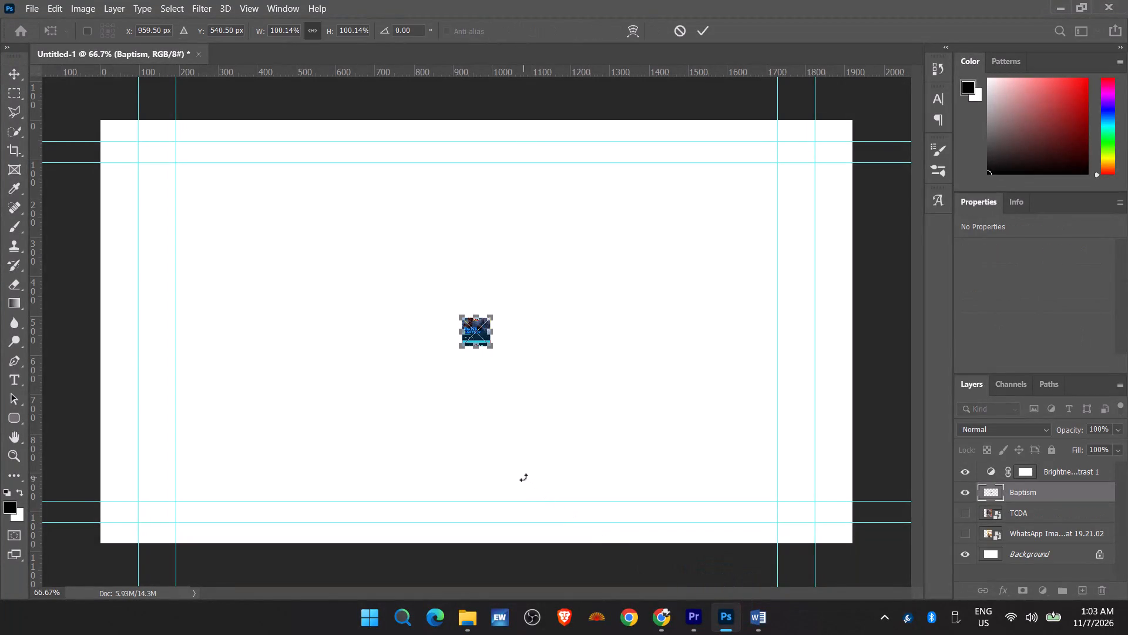
# Scale the placed Baptism poster proportionally to the full canvas height, 1080 × 1080 px, and centre it on the canvas.
pyautogui.moveTo(477, 347); pyautogui.dragTo(478, 525)
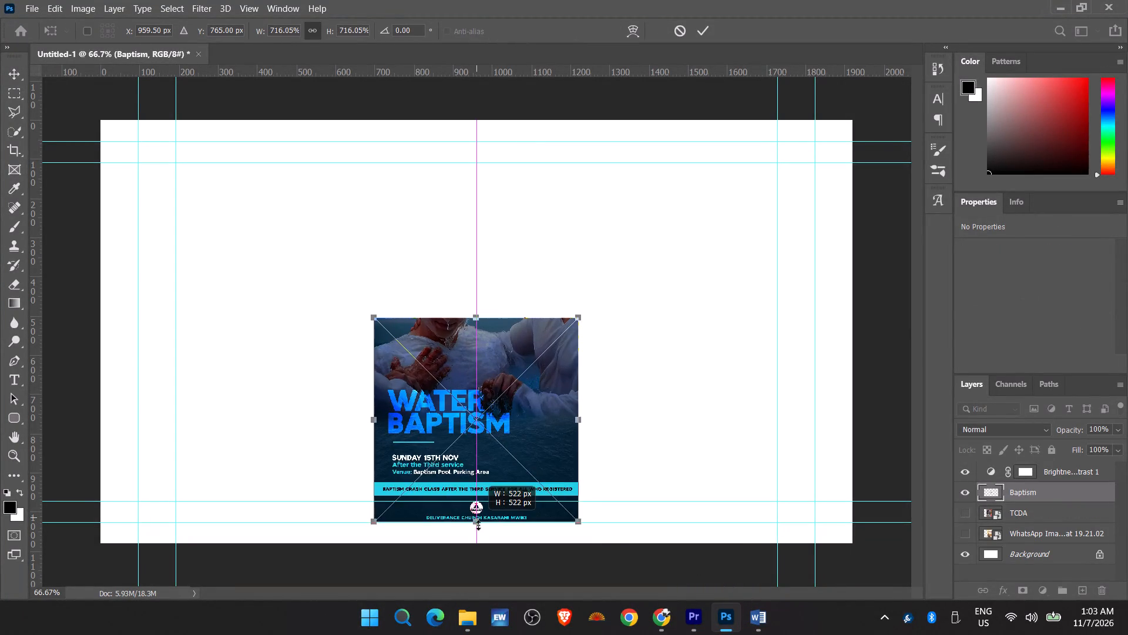
pyautogui.moveTo(478, 525); pyautogui.dragTo(481, 544)
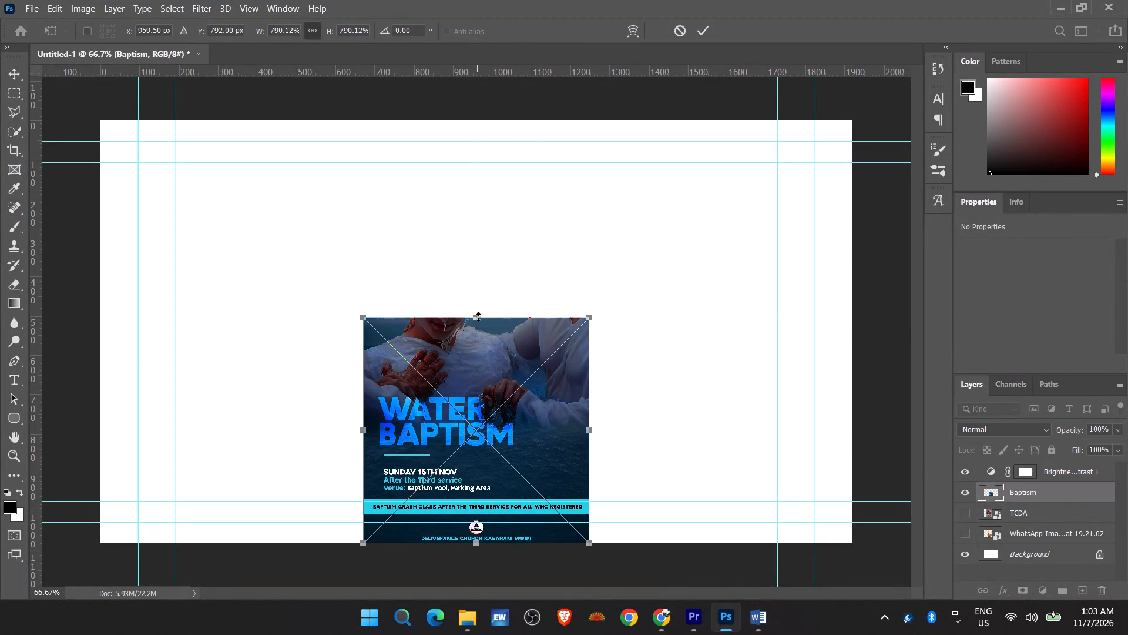
pyautogui.moveTo(478, 318); pyautogui.dragTo(488, 136)
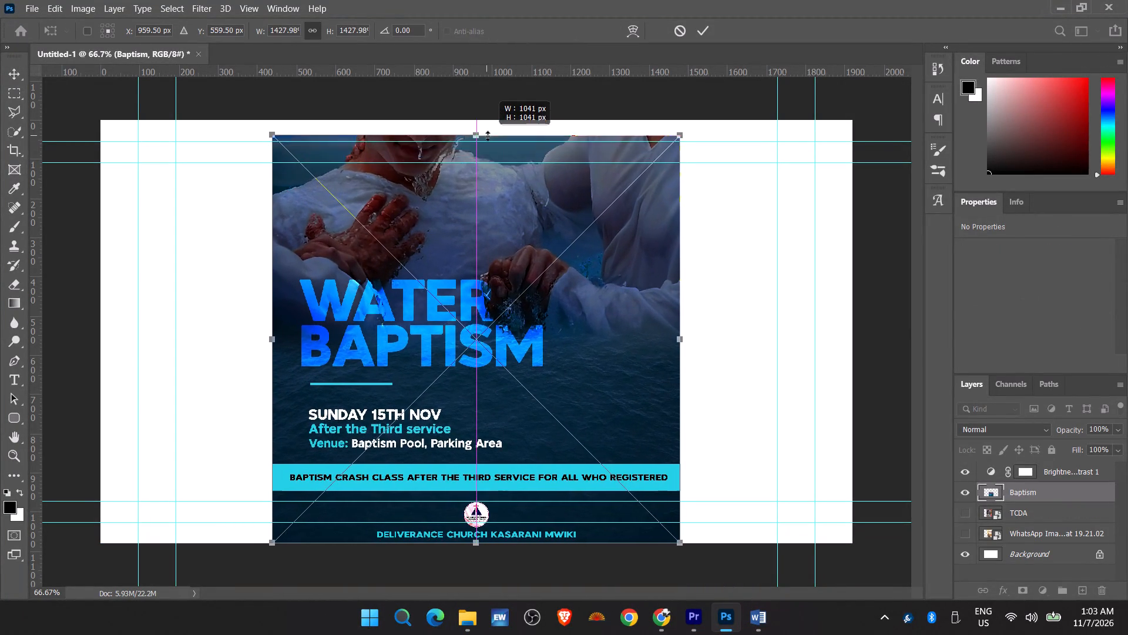
pyautogui.moveTo(488, 136); pyautogui.dragTo(497, 126)
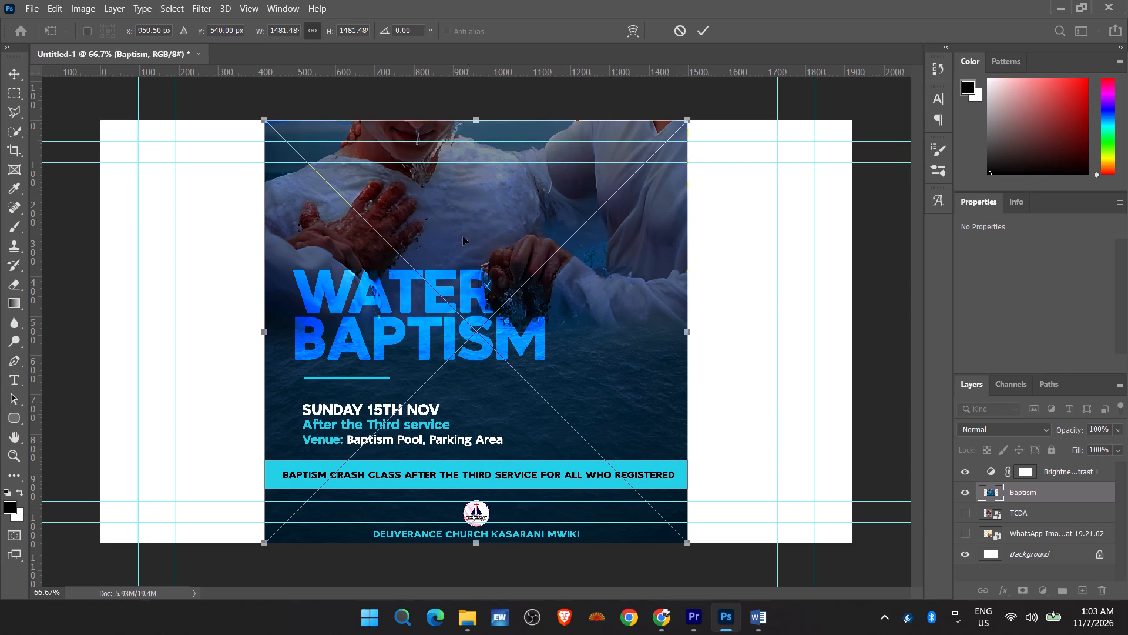
pyautogui.click(452, 336)
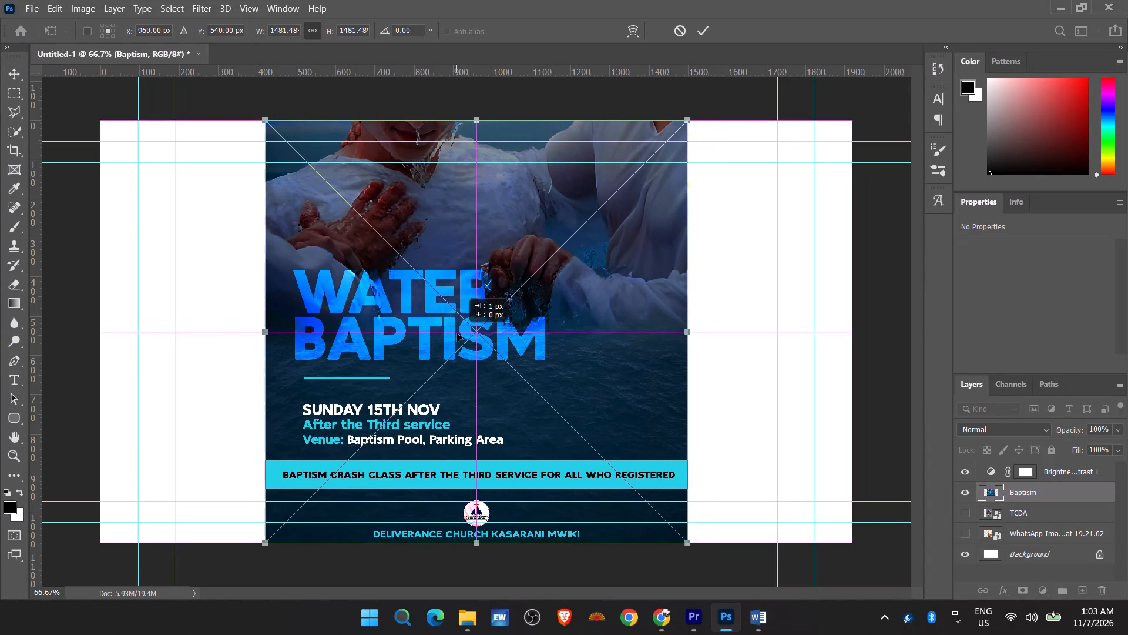
pyautogui.press('Return')
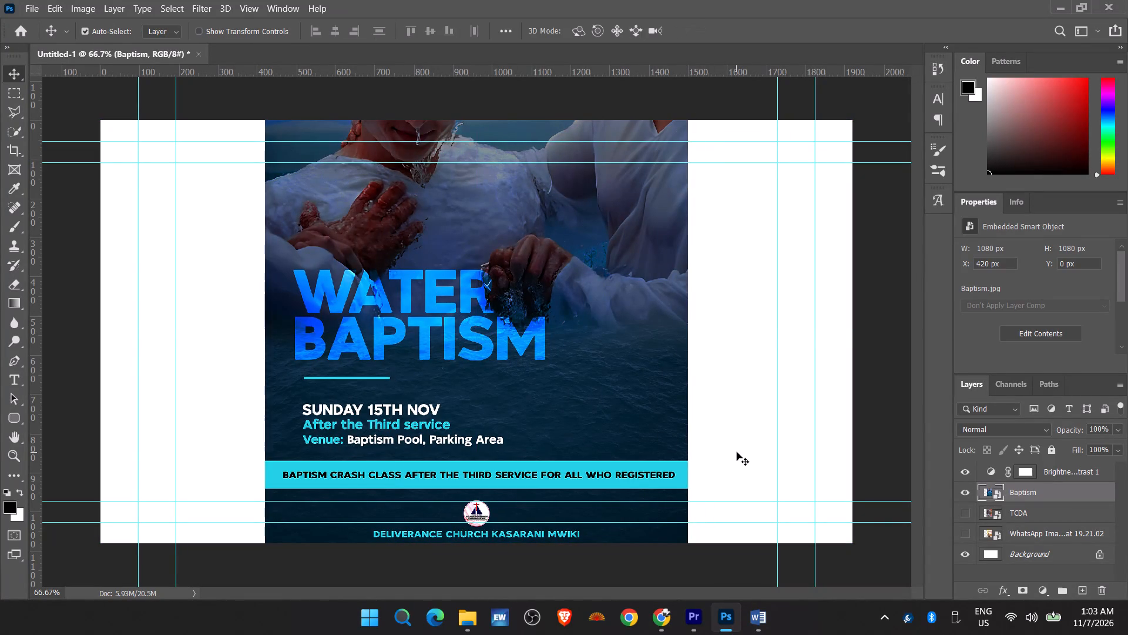
# Start saving the Water Baptism design as a separate file.
pyautogui.hotkey('ctrl', 'shift', 's')
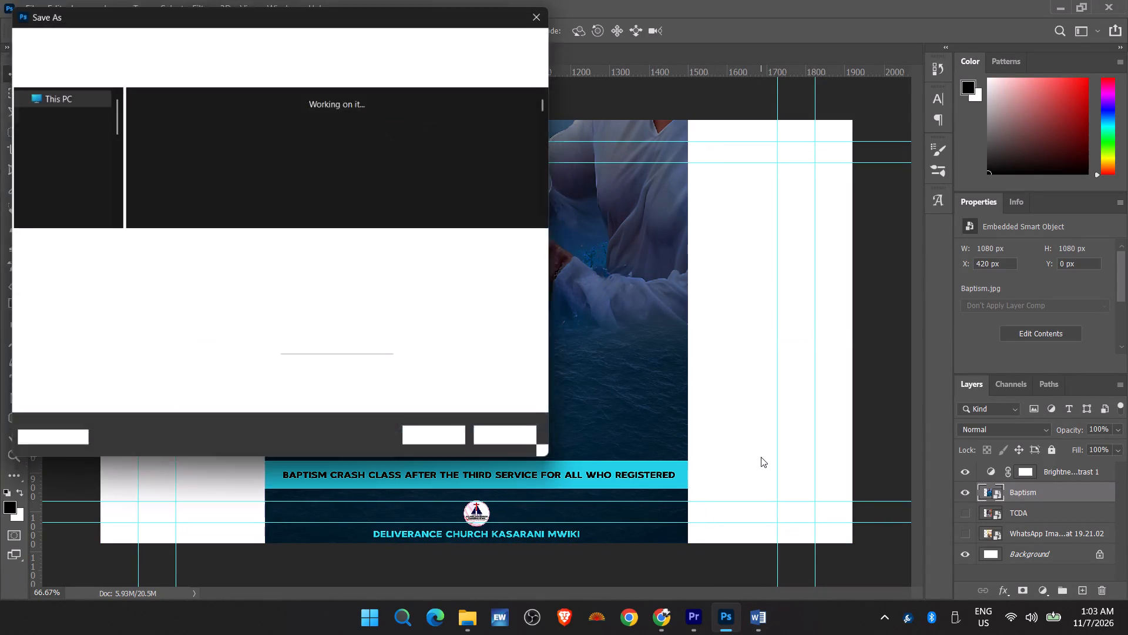
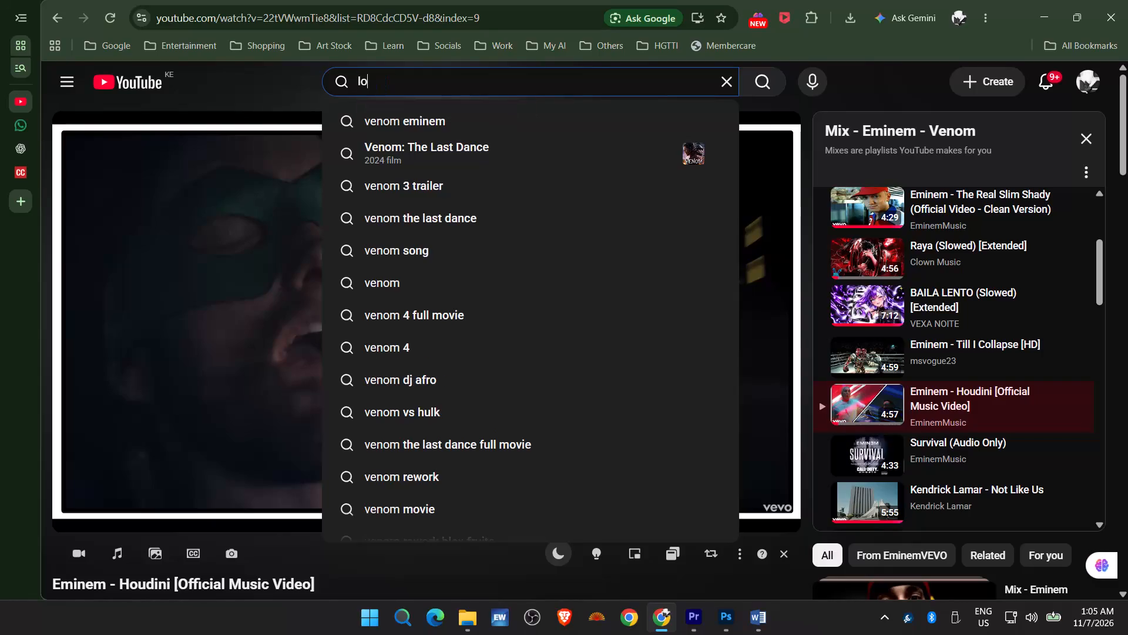
# Search YouTube for "lost and found" and play Bien - Lost & Found (Official Audio).
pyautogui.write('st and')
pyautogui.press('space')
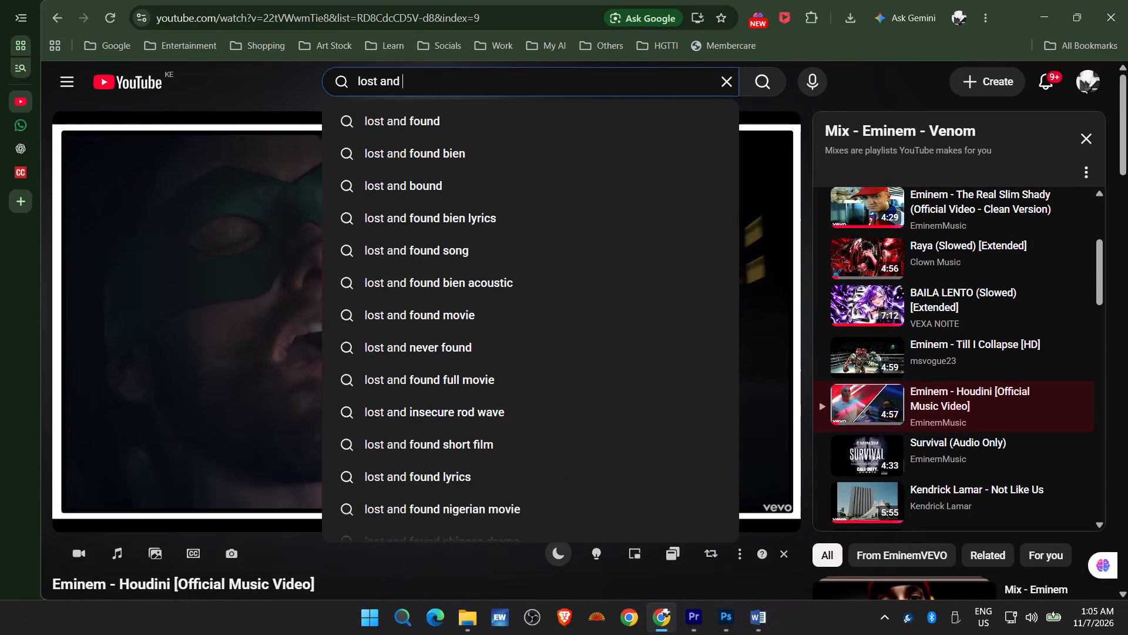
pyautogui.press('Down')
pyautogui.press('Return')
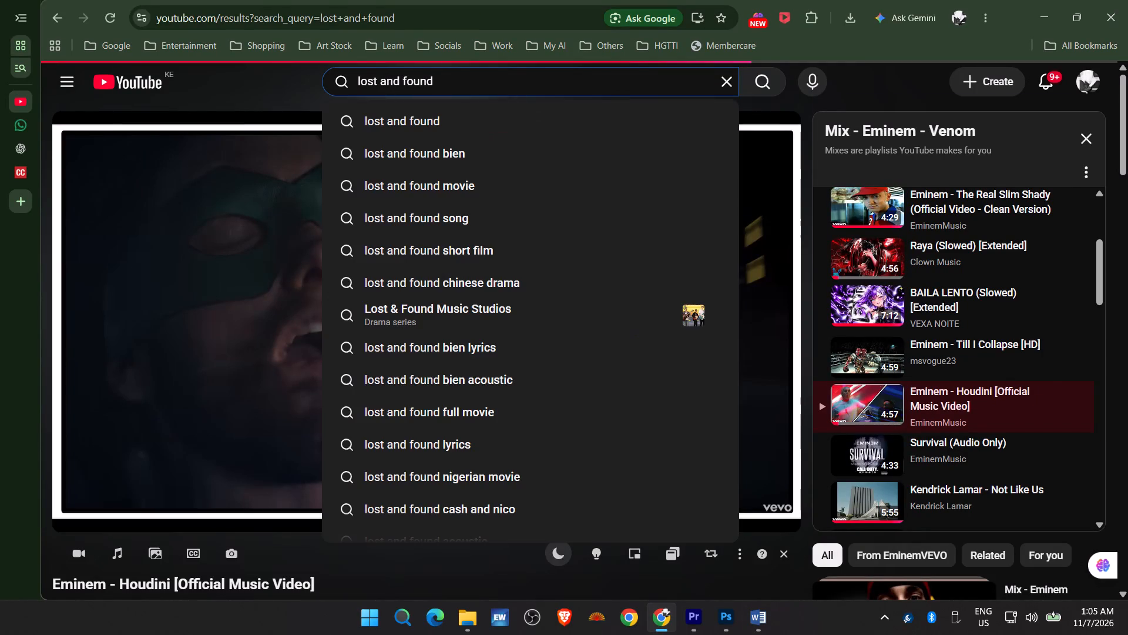
pyautogui.click(488, 289)
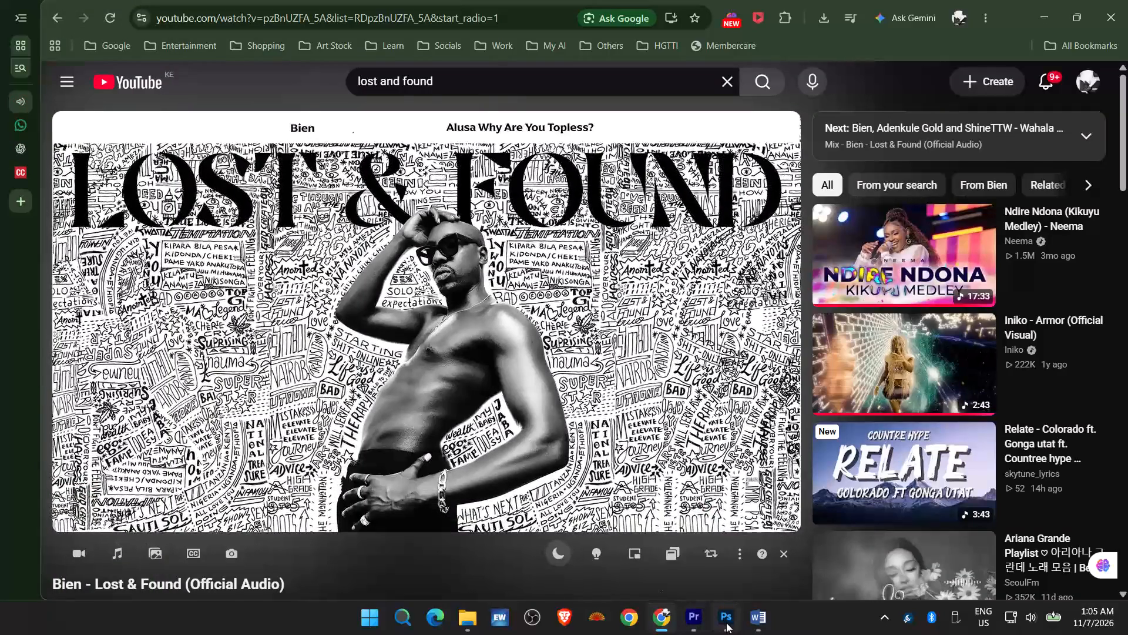
# Switch to Photoshop, duplicate the Baptism layer and move the duplicate above the Brightness/Contrast adjustment layer.
pyautogui.click(726, 623)
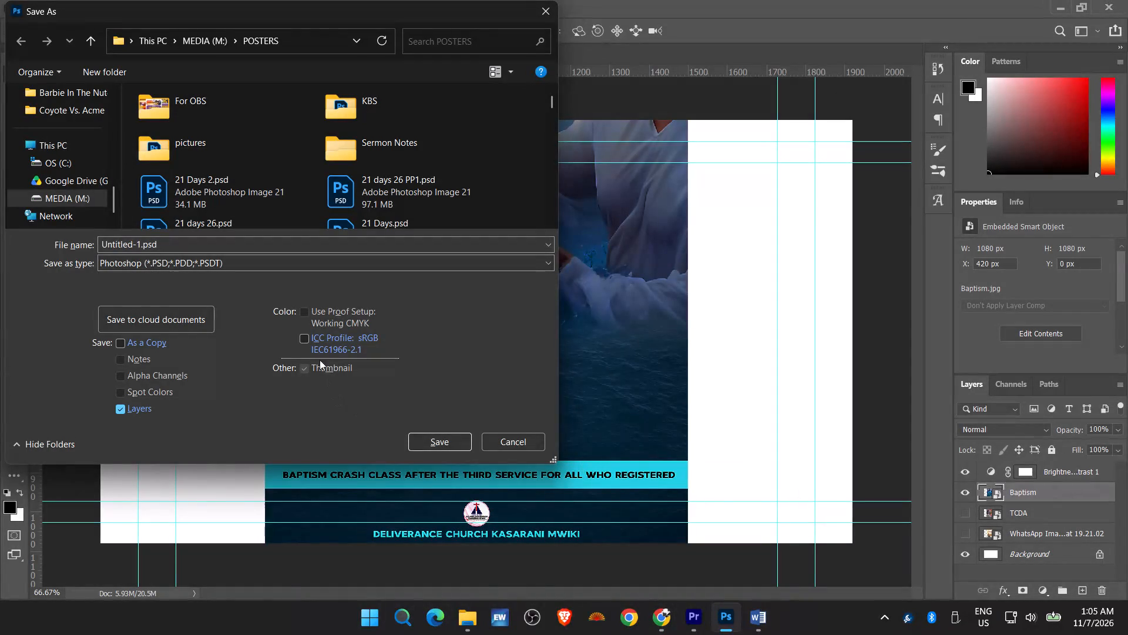
pyautogui.click(520, 442)
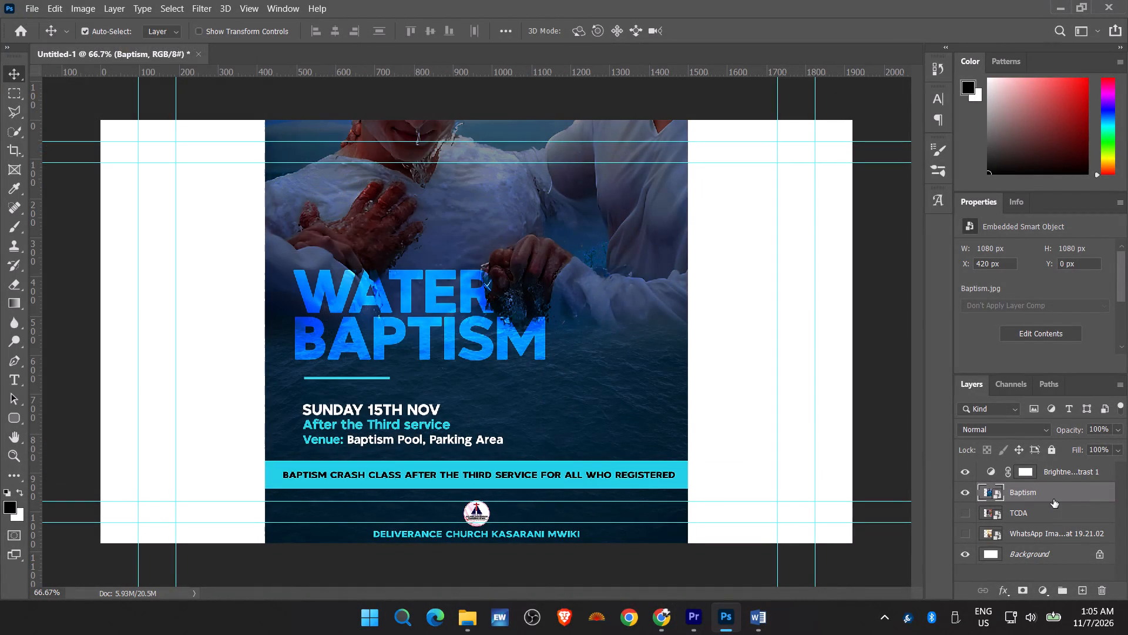
pyautogui.hotkey('ctrl', 'j')
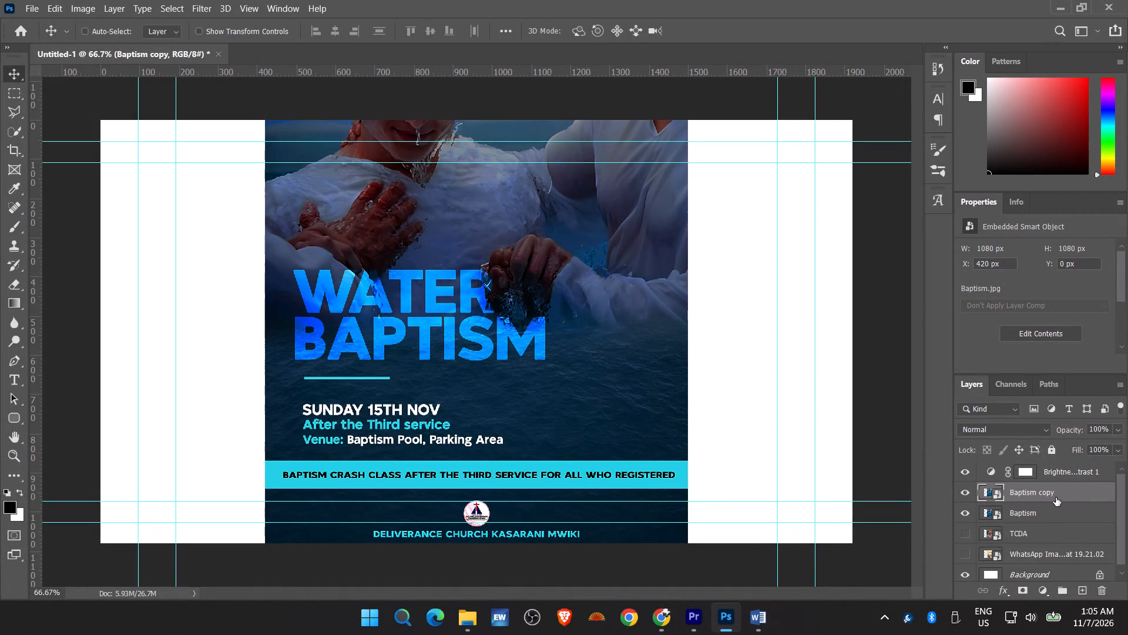
pyautogui.moveTo(1058, 496); pyautogui.dragTo(1053, 464)
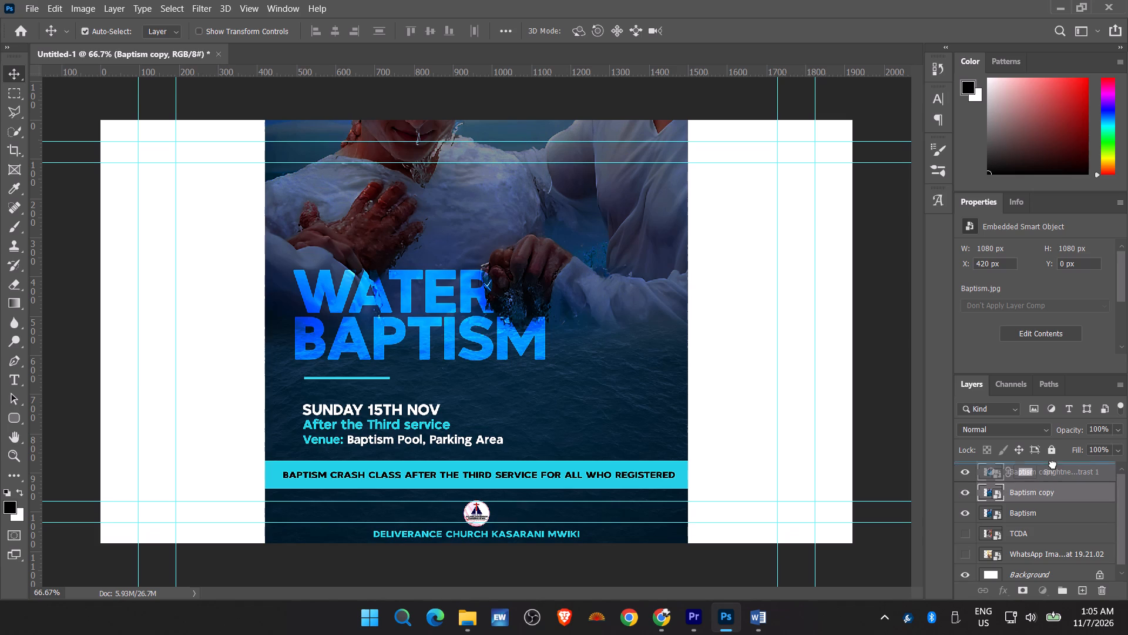
pyautogui.moveTo(1053, 464); pyautogui.dragTo(1045, 464)
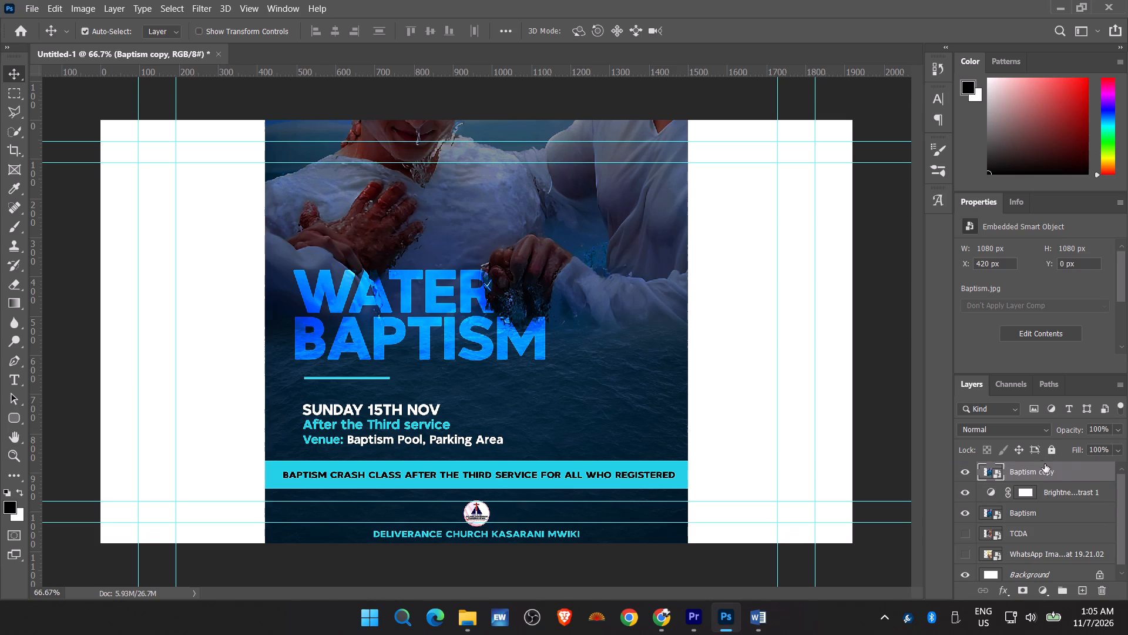
# Scale the original Baptism layer beneath the adjustment layer to 1920 by 1920 px, centred so it spans the full canvas width.
pyautogui.click(1053, 512)
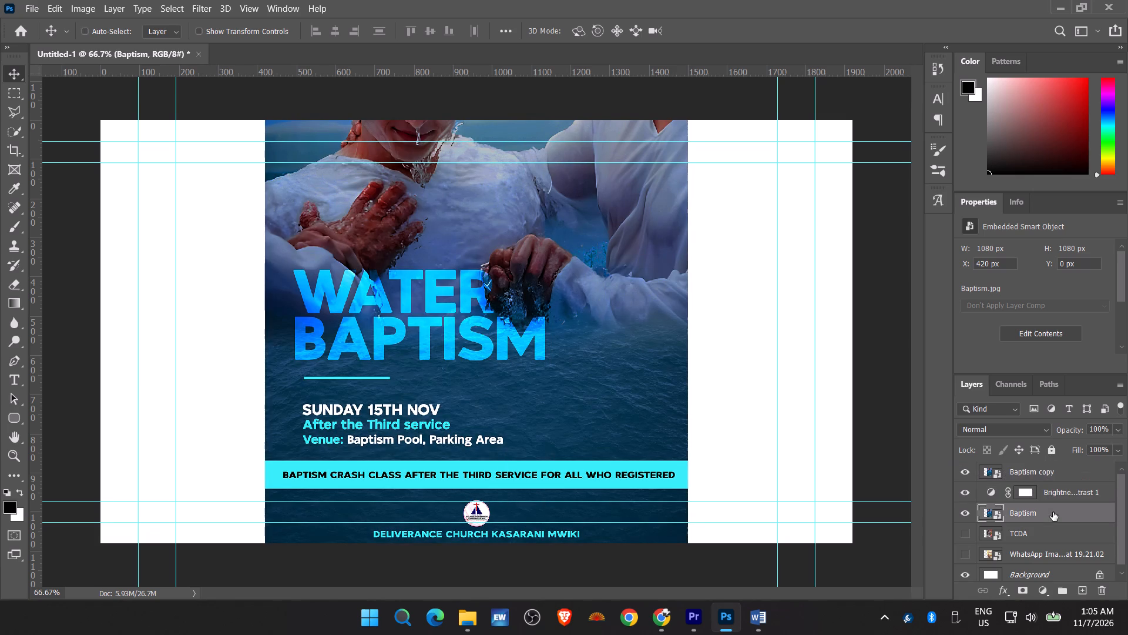
pyautogui.hotkey('ctrl', 't')
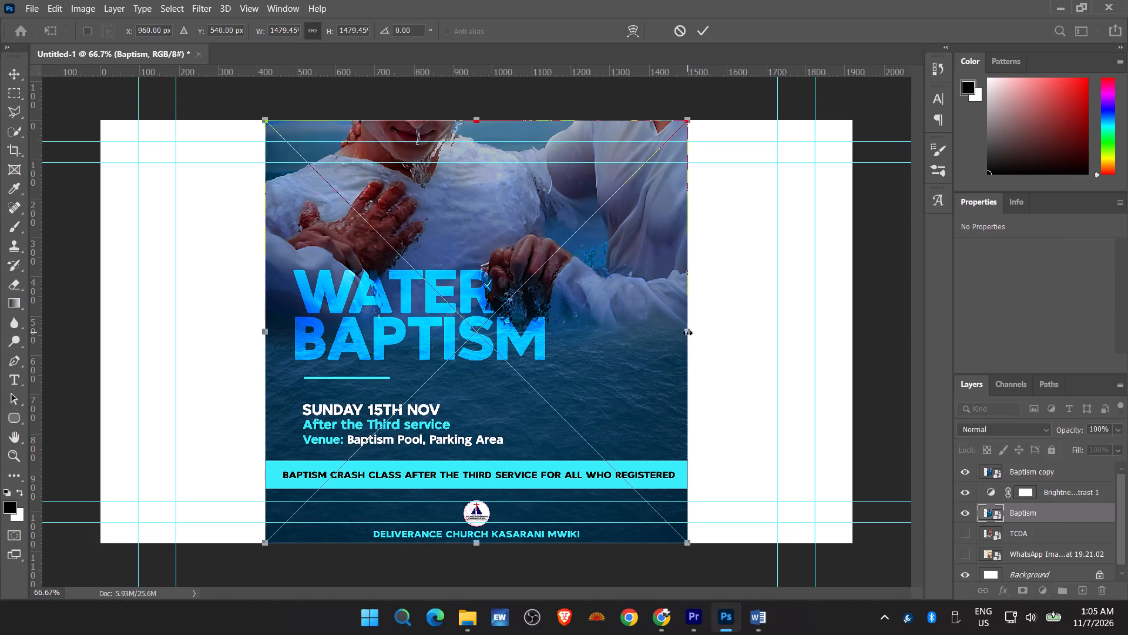
pyautogui.moveTo(685, 332); pyautogui.dragTo(842, 320)
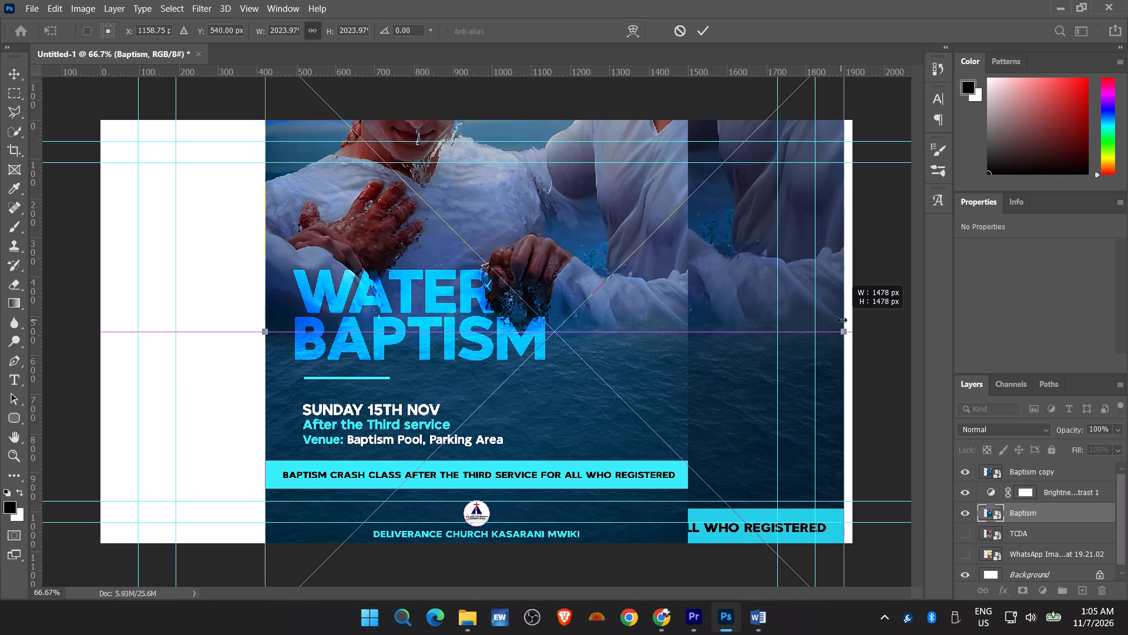
pyautogui.moveTo(842, 320); pyautogui.dragTo(847, 321)
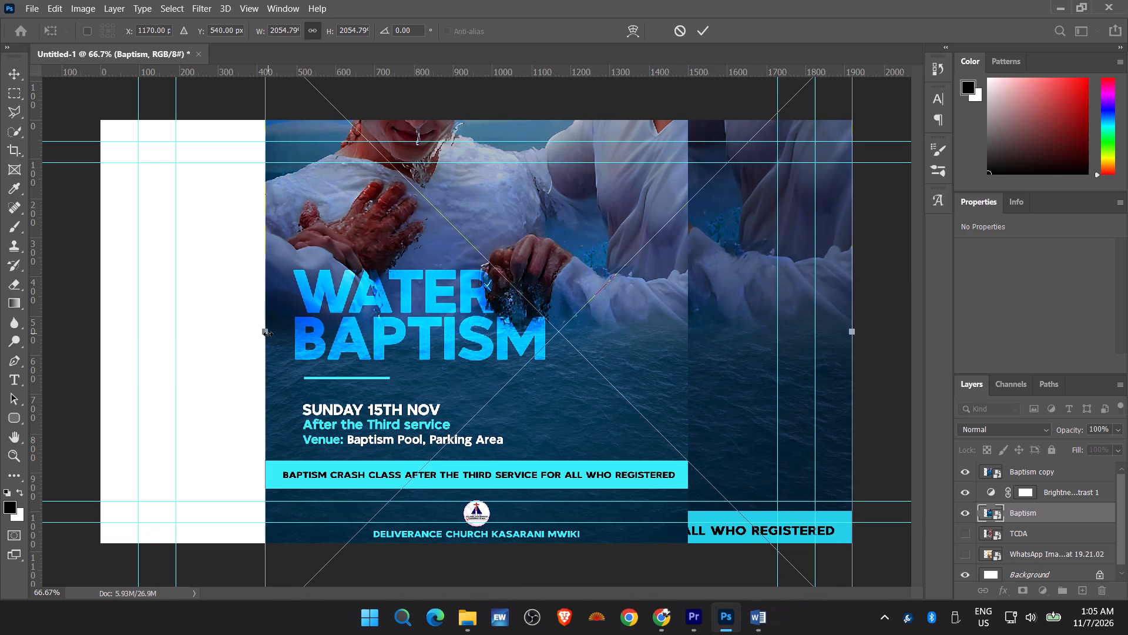
pyautogui.moveTo(268, 334); pyautogui.dragTo(112, 336)
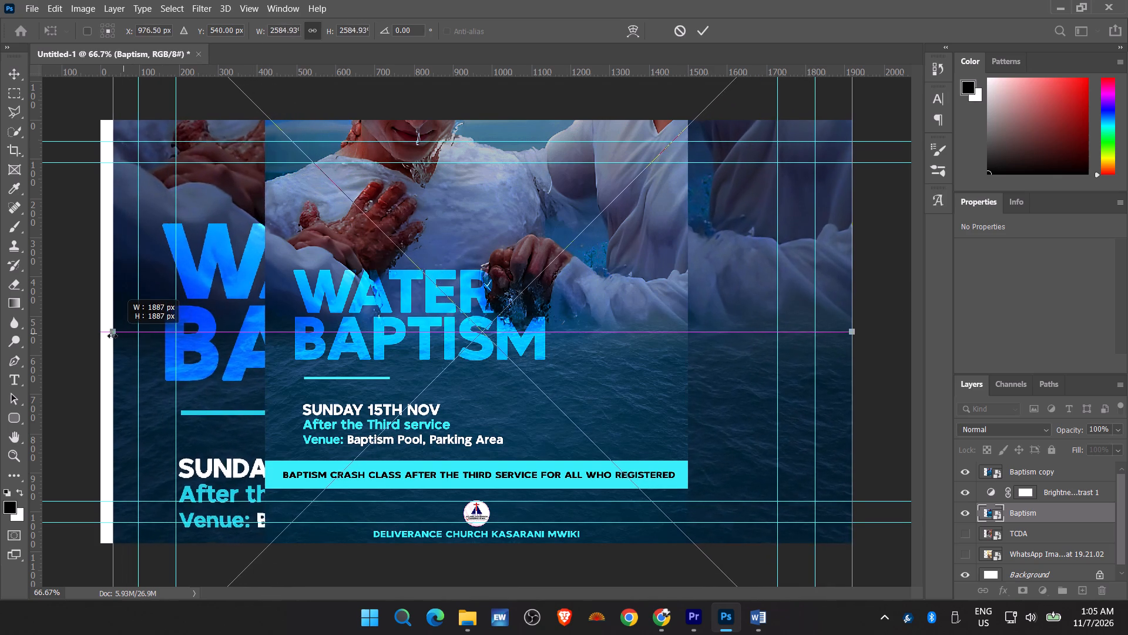
pyautogui.moveTo(112, 336); pyautogui.dragTo(105, 337)
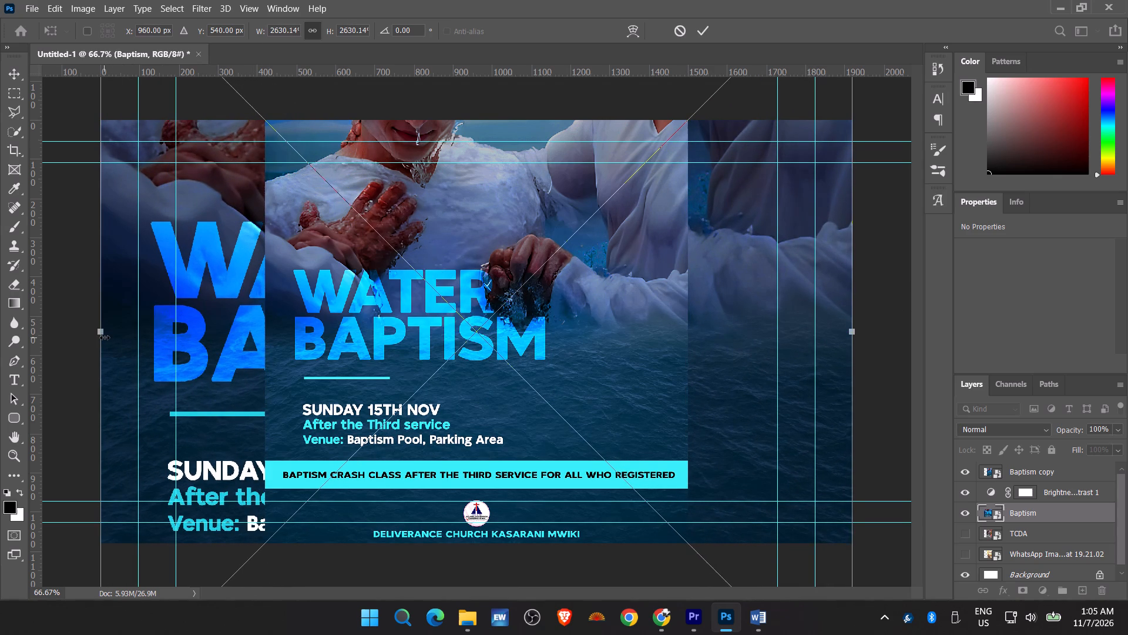
pyautogui.press('Return')
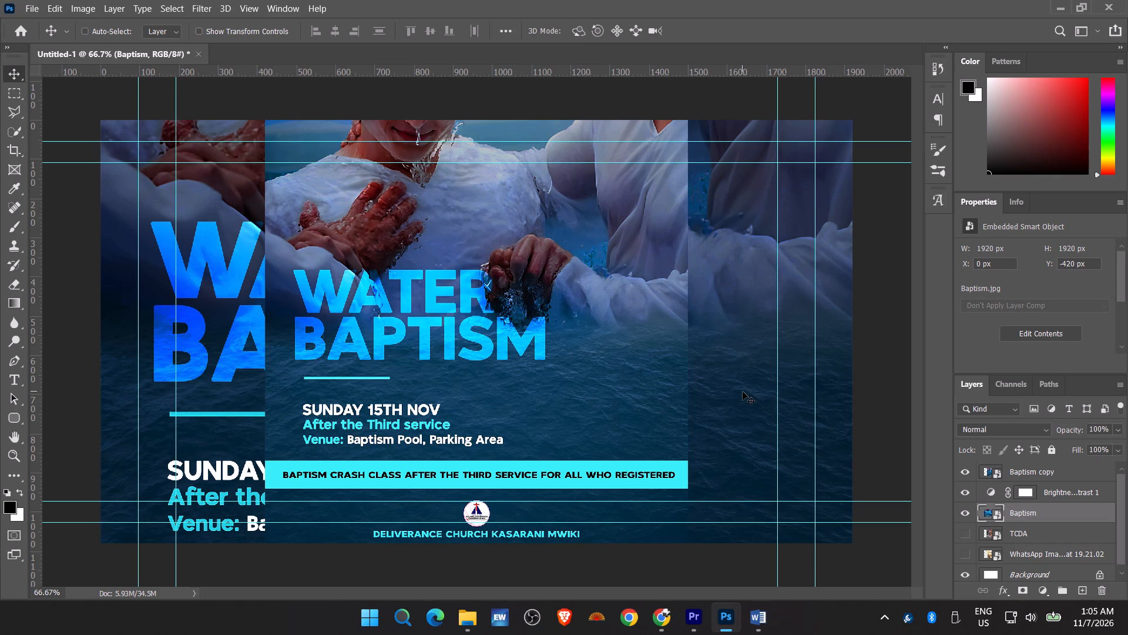
# Apply a Gaussian Blur with a 16.6 px radius to the enlarged Baptism background layer.
pyautogui.hotkey('ctrl', 'alt', 'f')
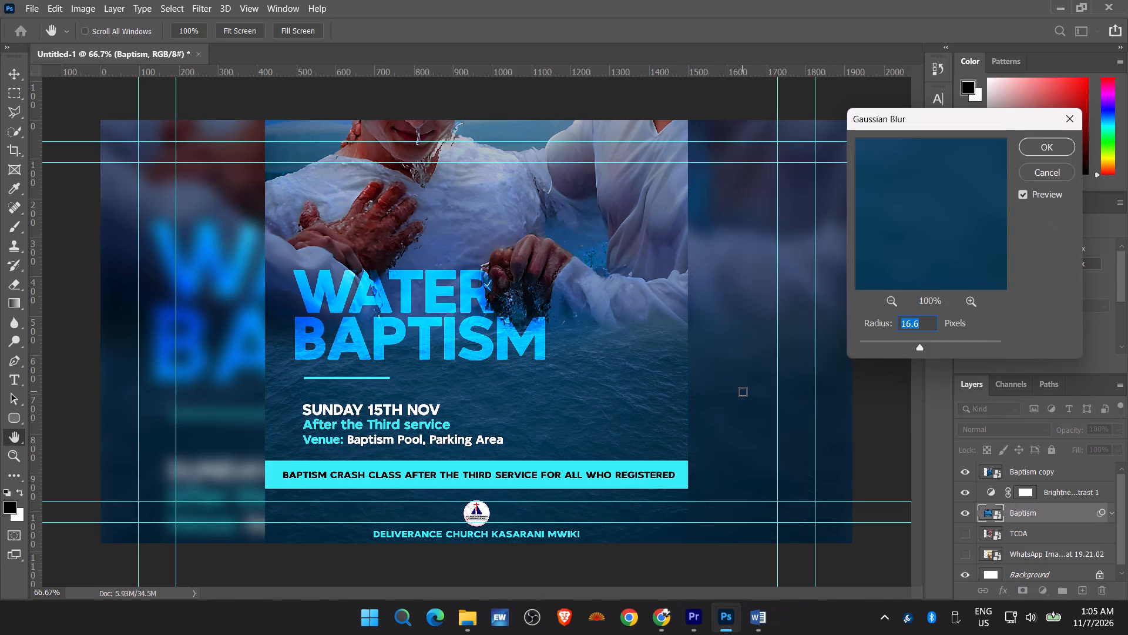
pyautogui.press('Return')
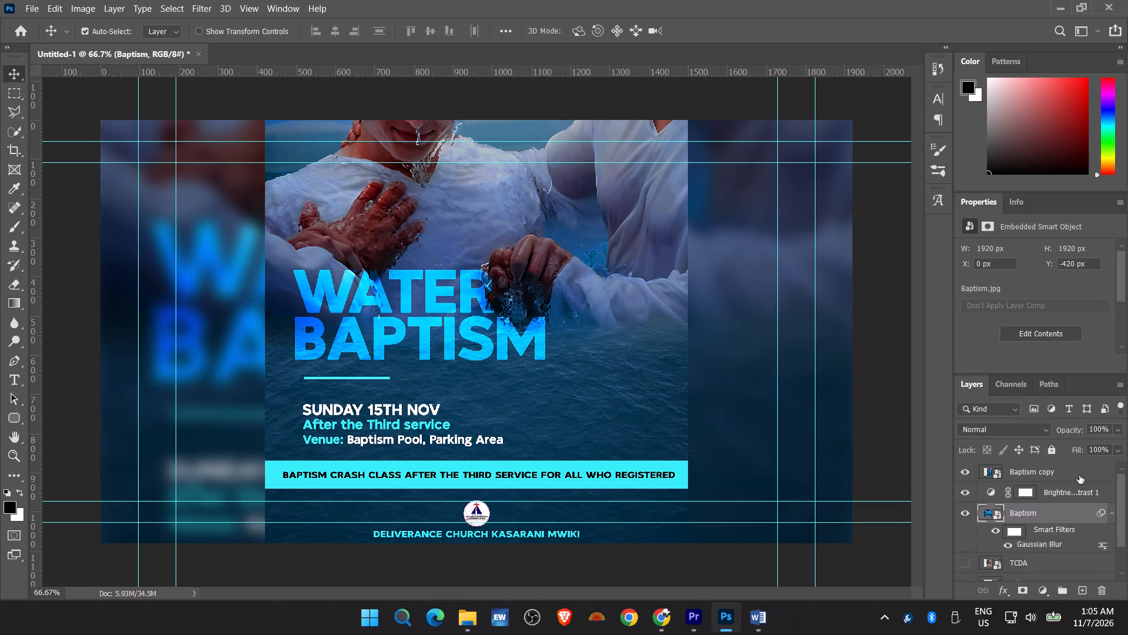
# Add a drop shadow to the duplicated Baptism layer, coloured cyan #35edf7 sampled from the poster's banner.
pyautogui.doubleClick(1079, 475)
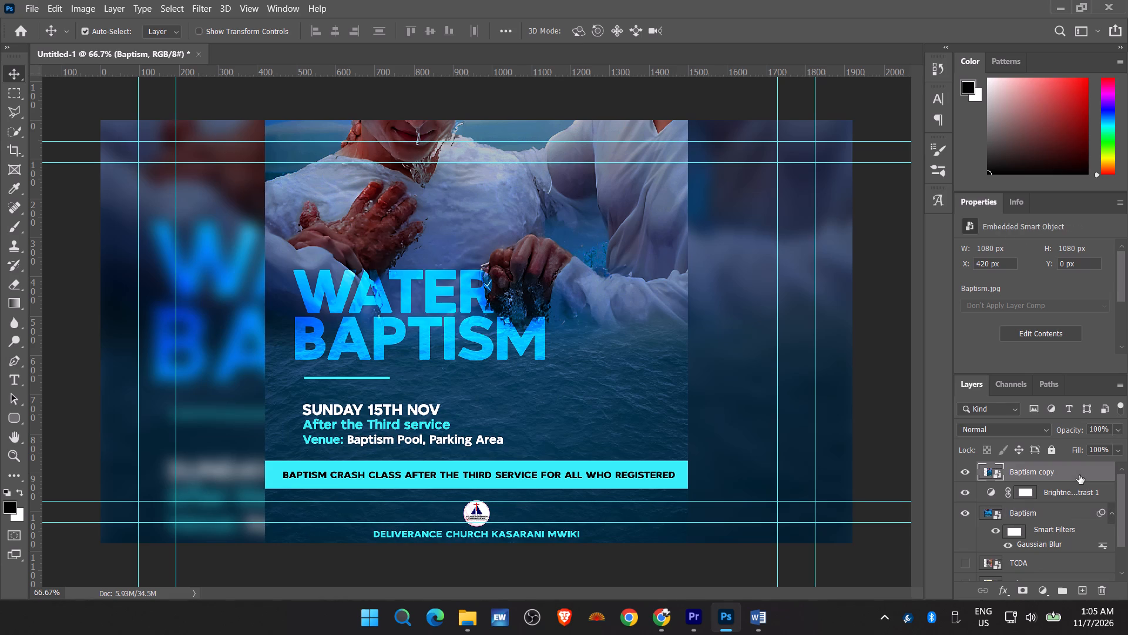
pyautogui.click(657, 469)
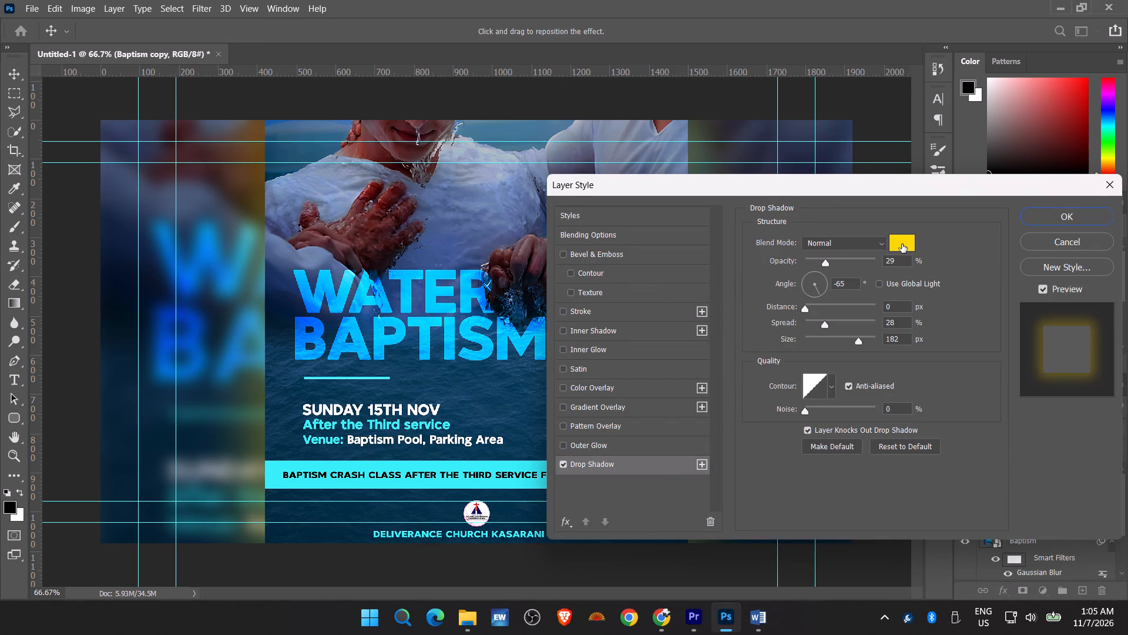
pyautogui.click(902, 244)
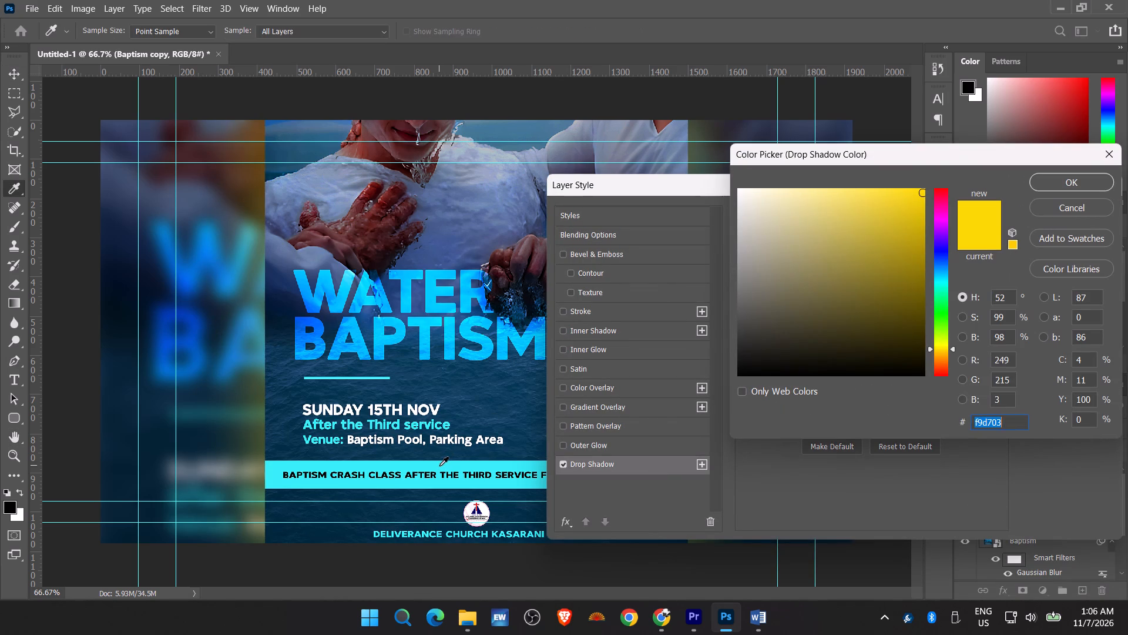
pyautogui.click(439, 466)
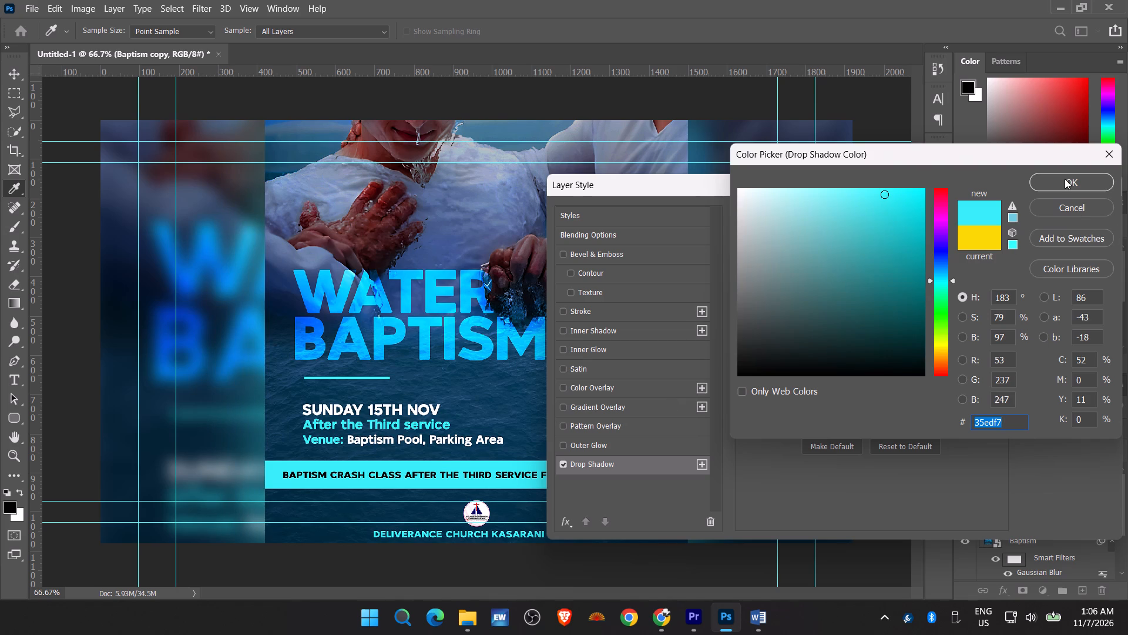
pyautogui.click(1065, 179)
pyautogui.click(1073, 213)
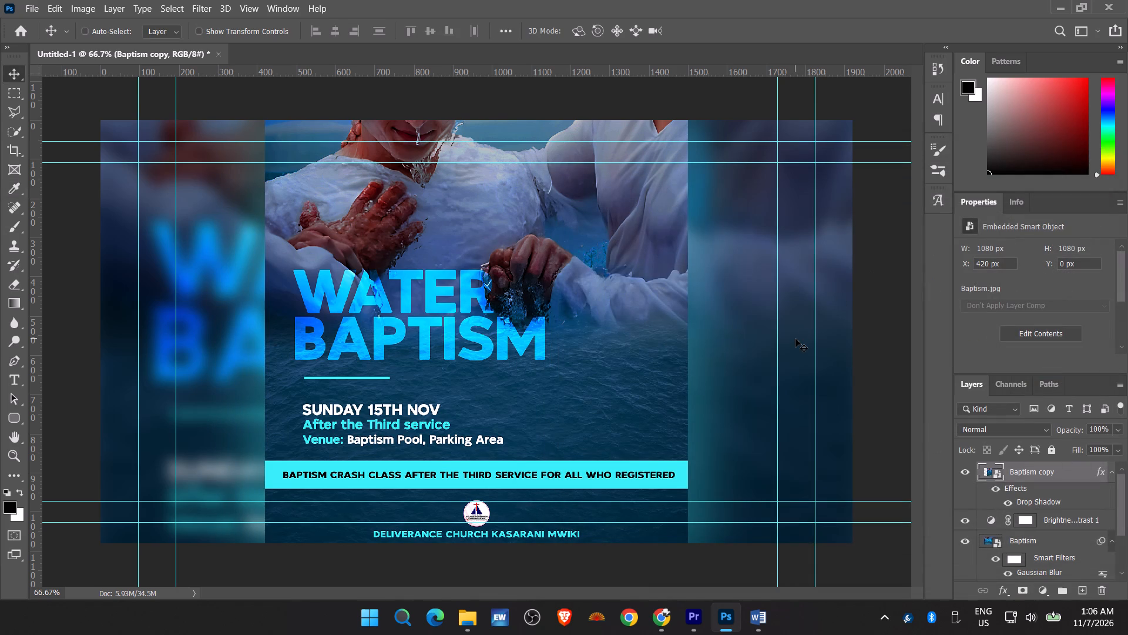
# Save a JPEG copy of the widescreen poster in the POSTERS folder as "baptism sc".
pyautogui.hotkey('ctrl', 'shift', 's')
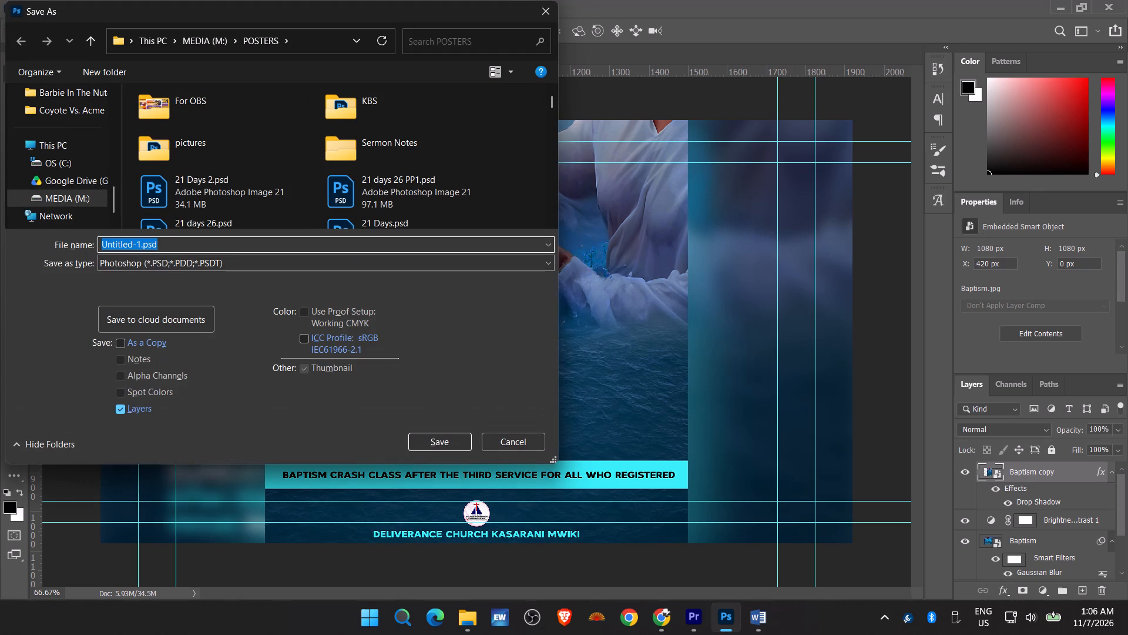
pyautogui.click(411, 263)
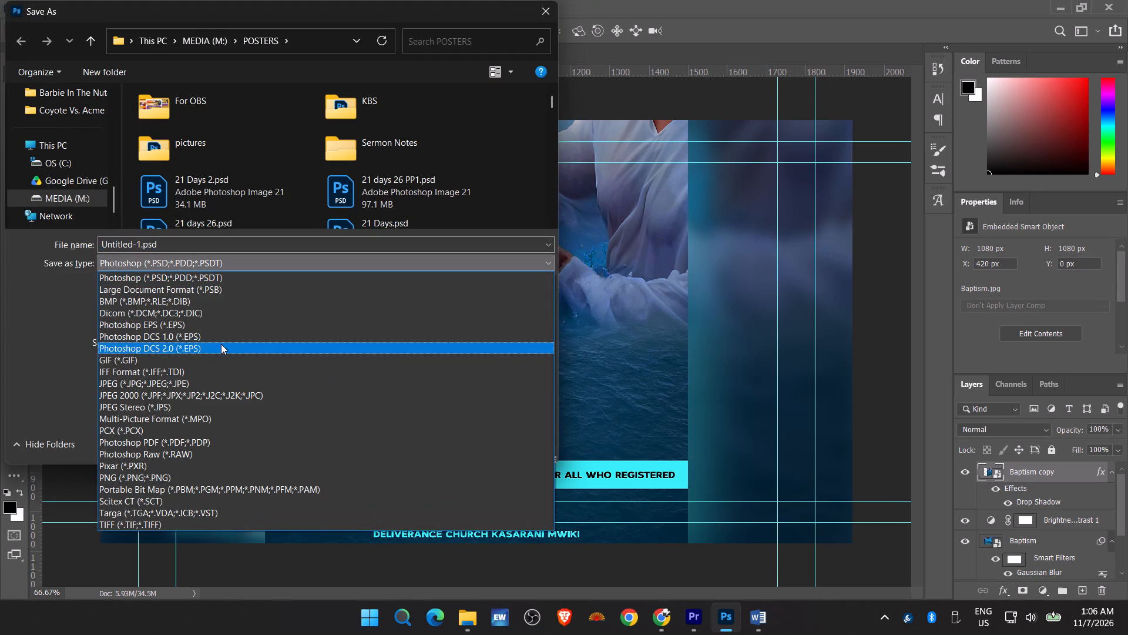
pyautogui.click(169, 381)
pyautogui.click(196, 243)
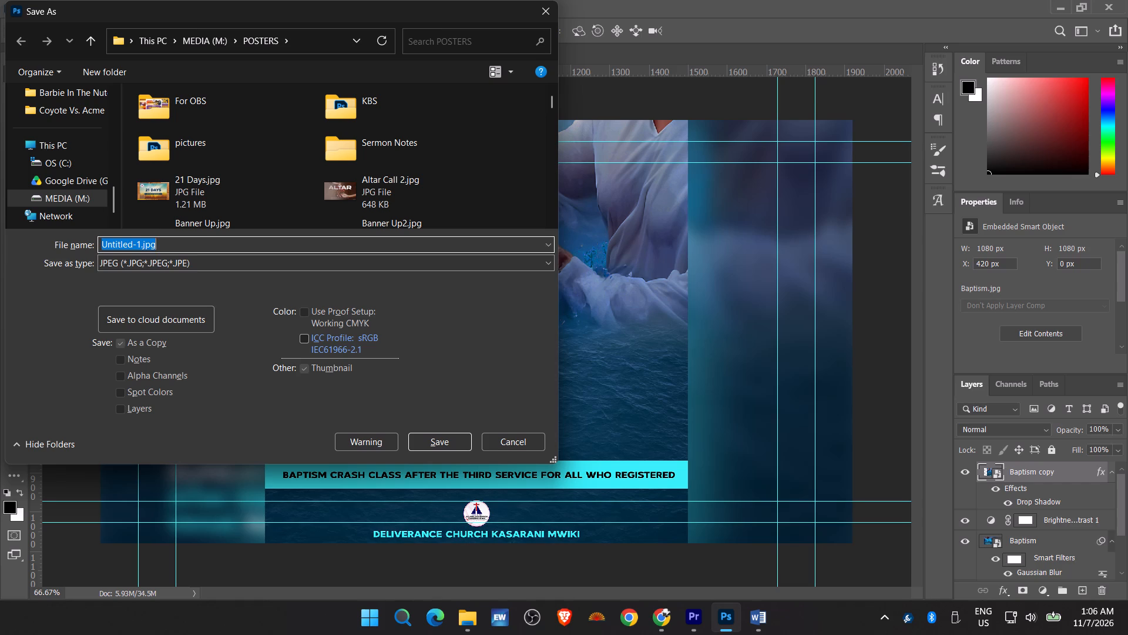
pyautogui.write('bap')
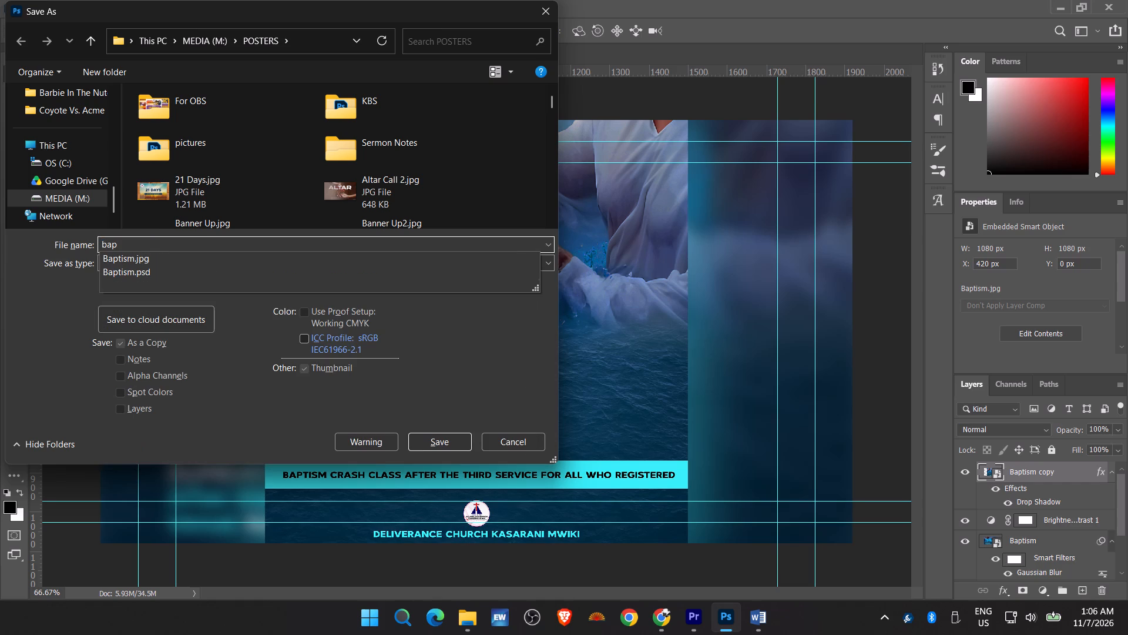
pyautogui.write('tism s')
pyautogui.press('c')
pyautogui.press('Return')
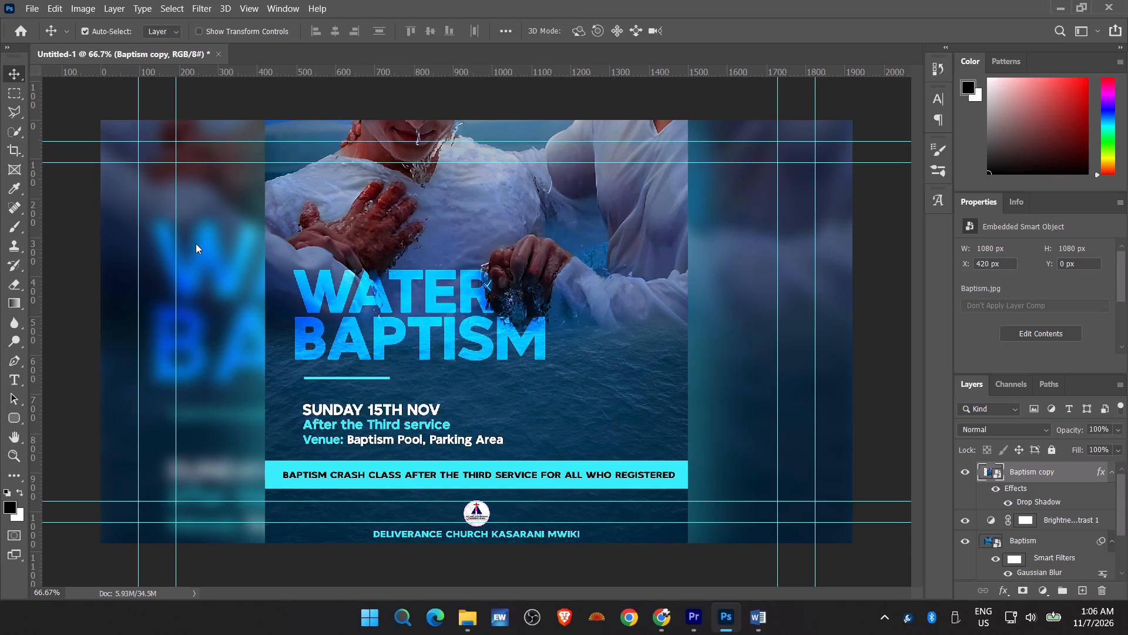
pyautogui.press('Return')
# Bring baptism sc.jpg from the POSTERS folder into the Premiere Pro sequence on track V1, near the end of Announce Outro.mp4.
pyautogui.click(467, 622)
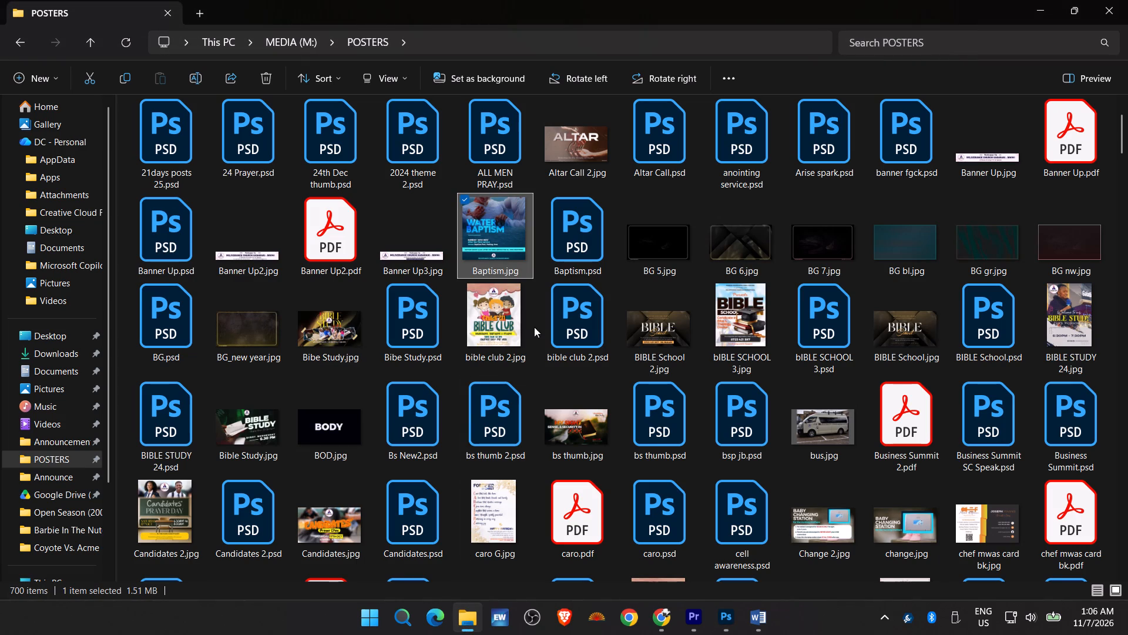
pyautogui.scroll(-20, 498, 469)
pyautogui.scroll(-18, 498, 469)
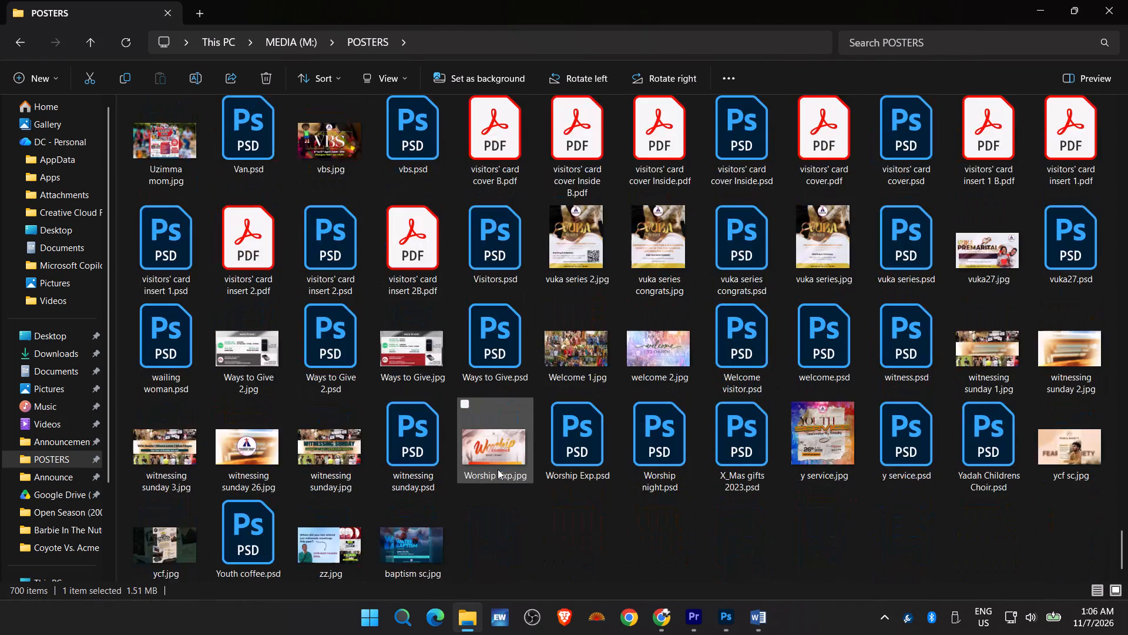
pyautogui.scroll(-2, 498, 469)
pyautogui.moveTo(407, 539); pyautogui.dragTo(717, 587)
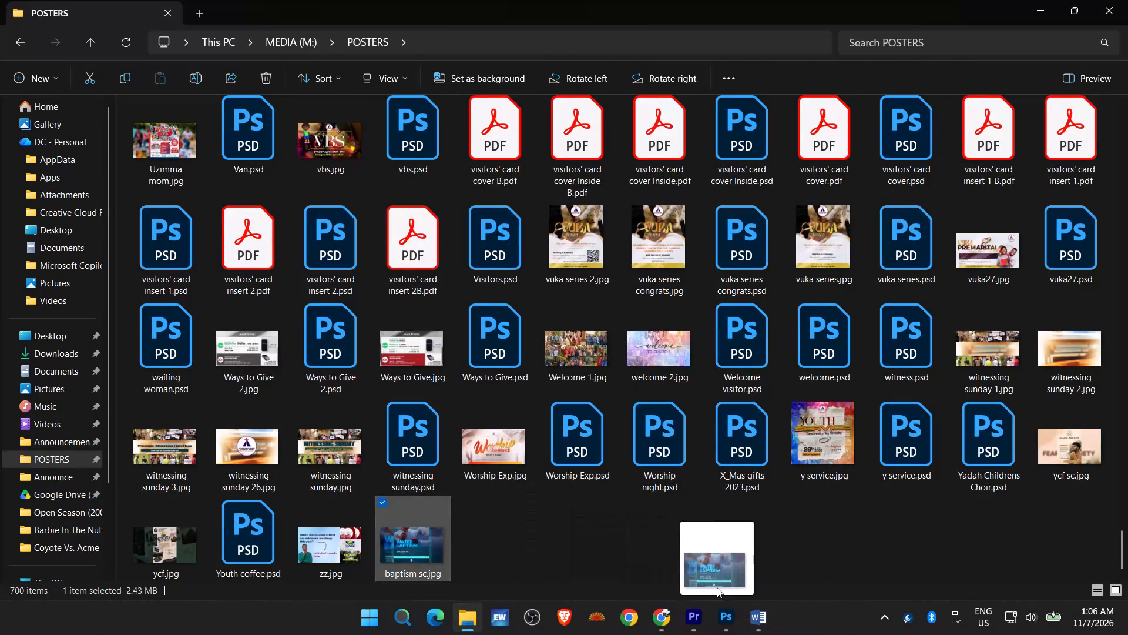
pyautogui.moveTo(717, 587); pyautogui.dragTo(696, 616)
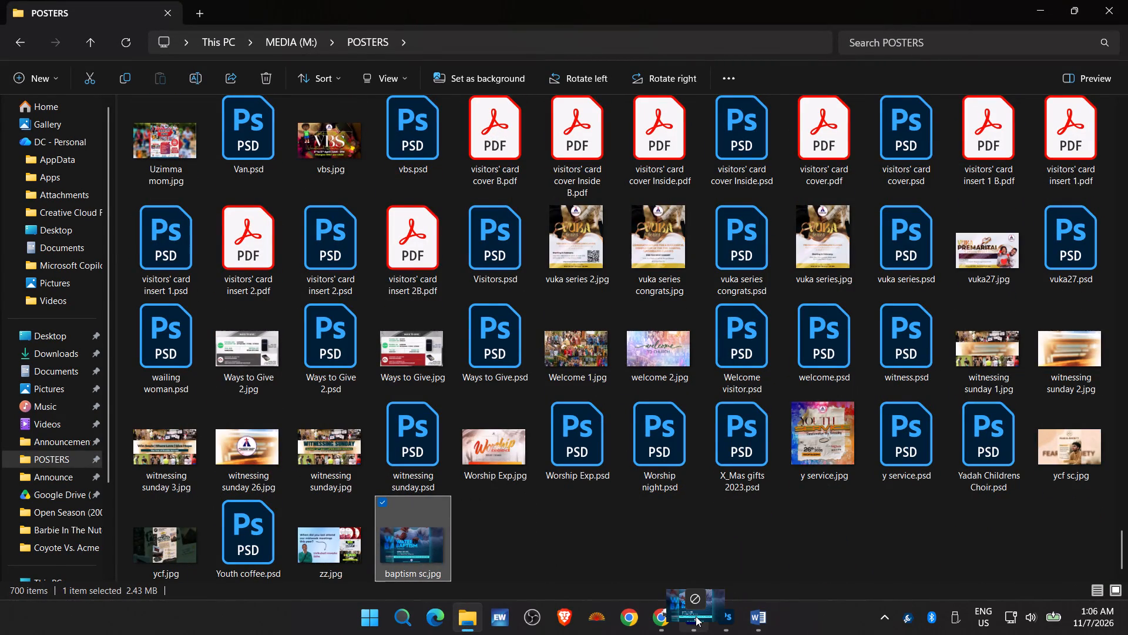
pyautogui.moveTo(696, 616); pyautogui.dragTo(672, 489)
# Move baptism sc.jpg on V1 to start at 00;01;38;38, aligned with the start of its A1 announcement audio.
pyautogui.hscroll(-1, 700, 498)
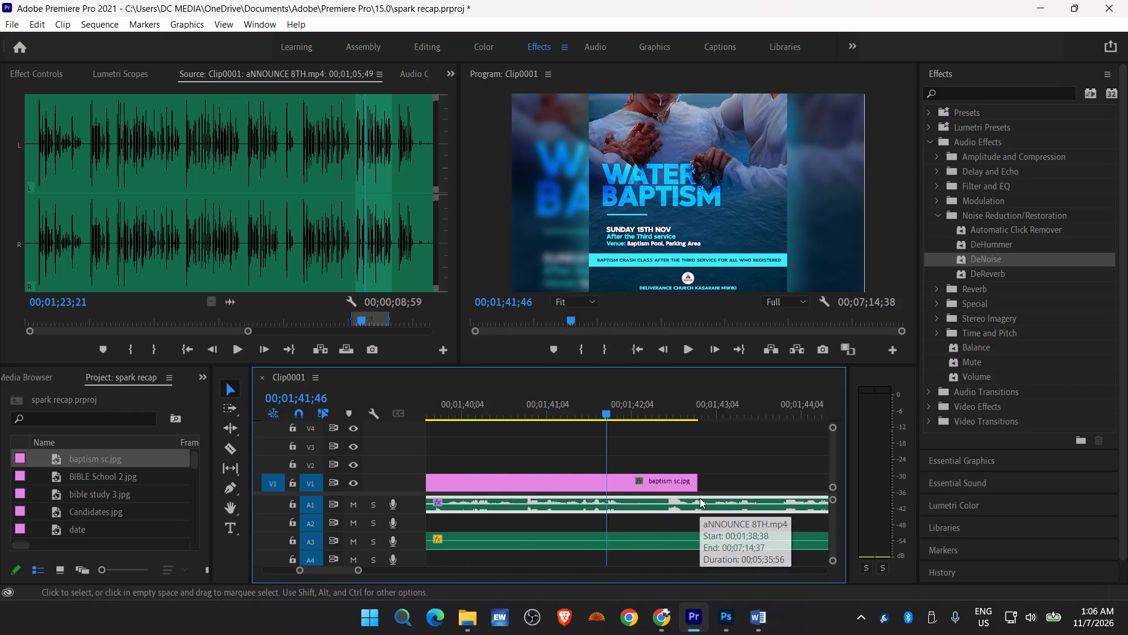
pyautogui.hscroll(-1, 700, 498)
pyautogui.moveTo(556, 480); pyautogui.dragTo(604, 479)
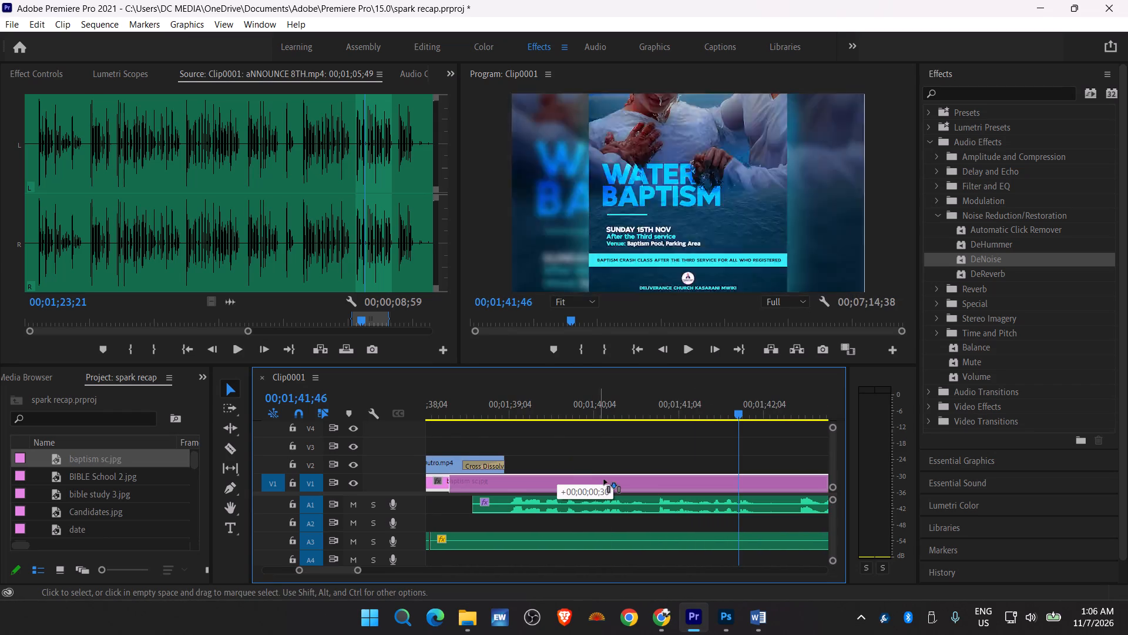
pyautogui.moveTo(604, 479); pyautogui.dragTo(627, 479)
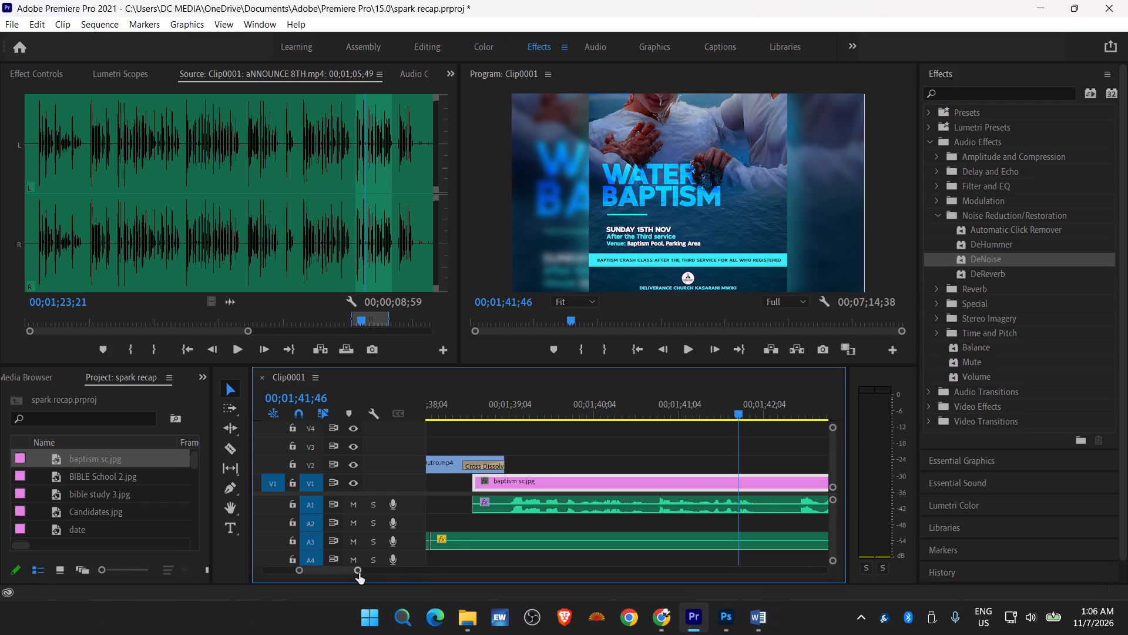
# Play the sequence from the Announce Outro.mp4 transition through the baptism announcement to check the poster's timing against the audio.
pyautogui.moveTo(358, 571); pyautogui.dragTo(388, 569)
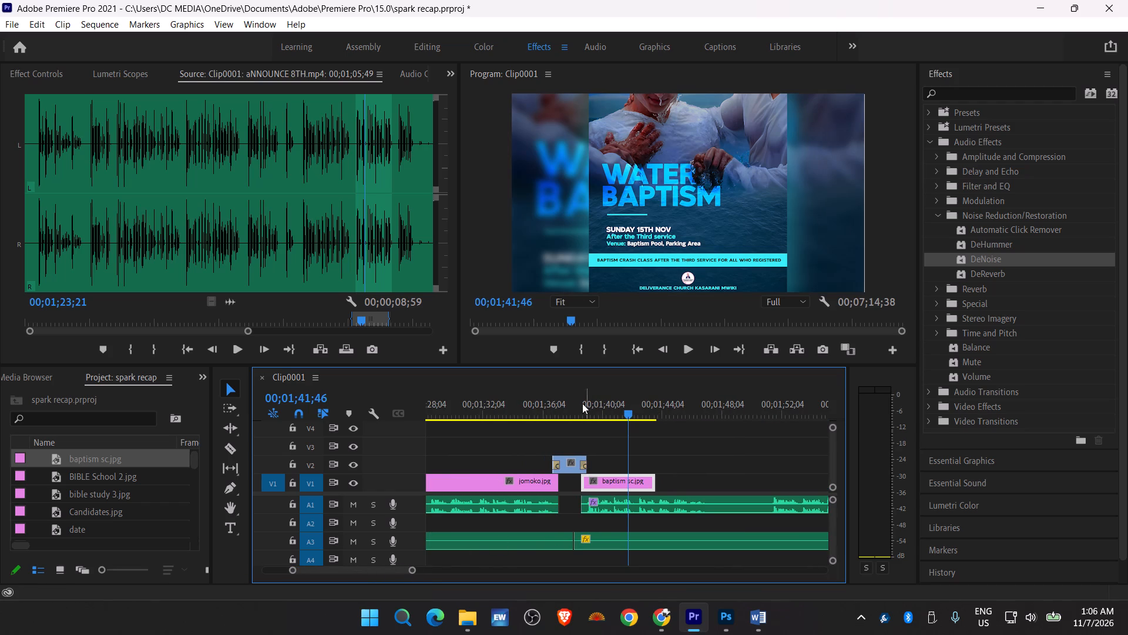
pyautogui.click(572, 407)
pyautogui.press('space')
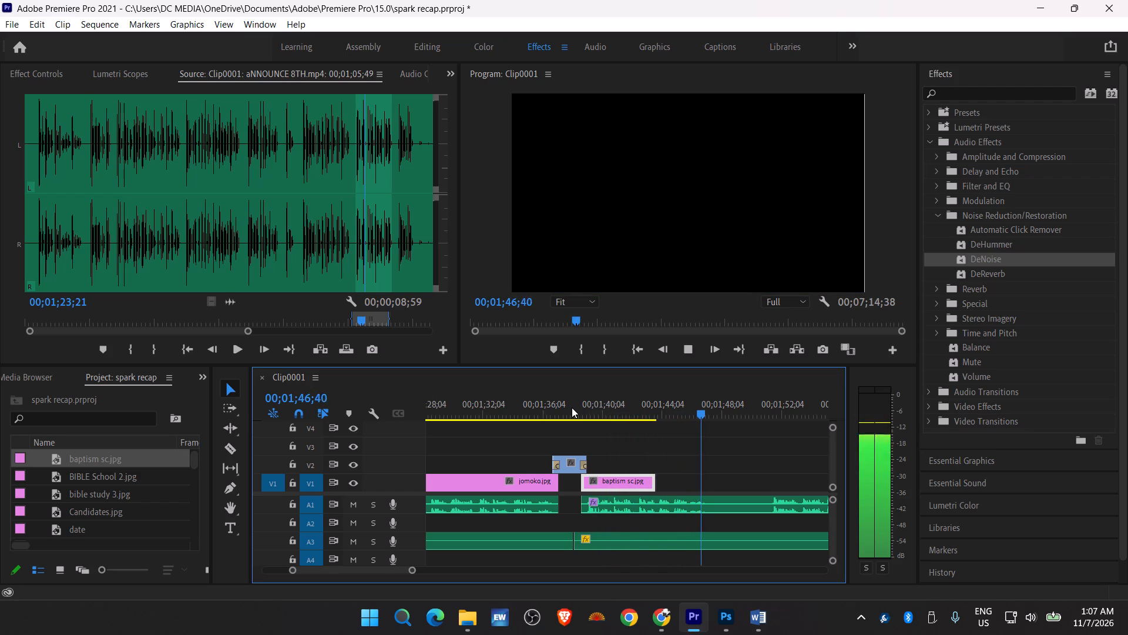
pyautogui.press('space')
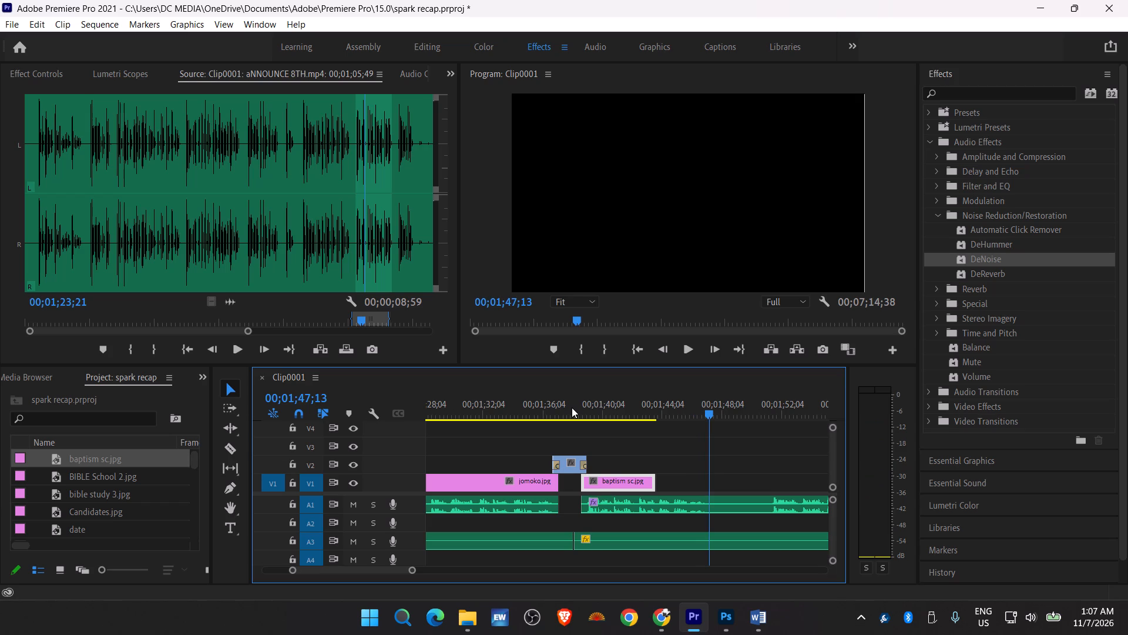
# Split the A1 announcement audio at 00;01;47;27, in the quiet gap after the baptism announcement.
pyautogui.press('space')
pyautogui.press('space')
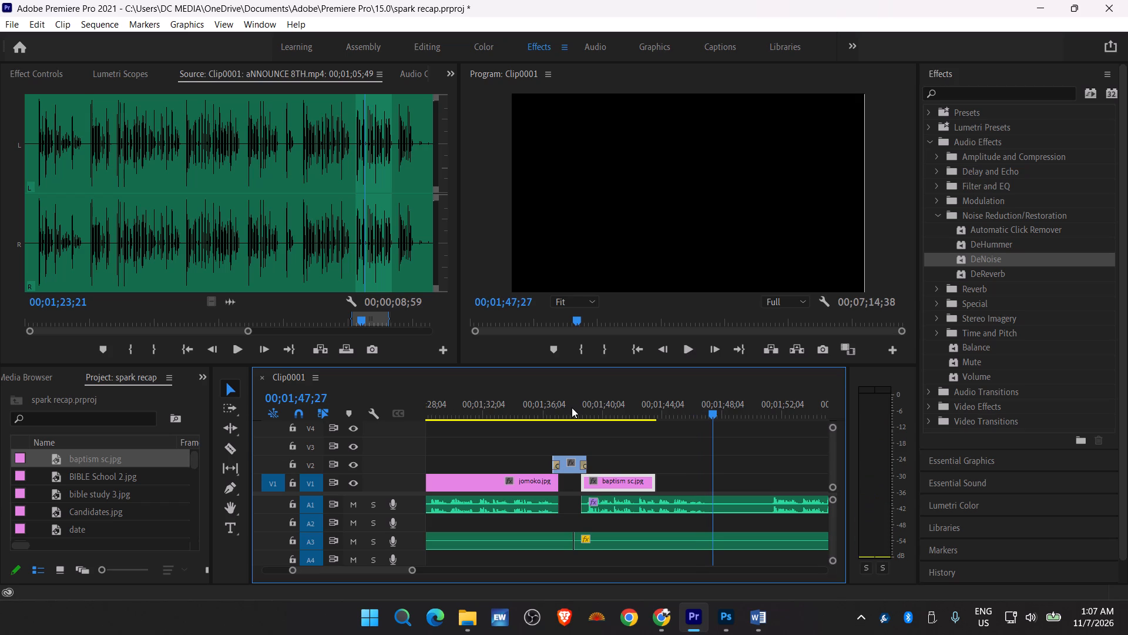
pyautogui.press('c')
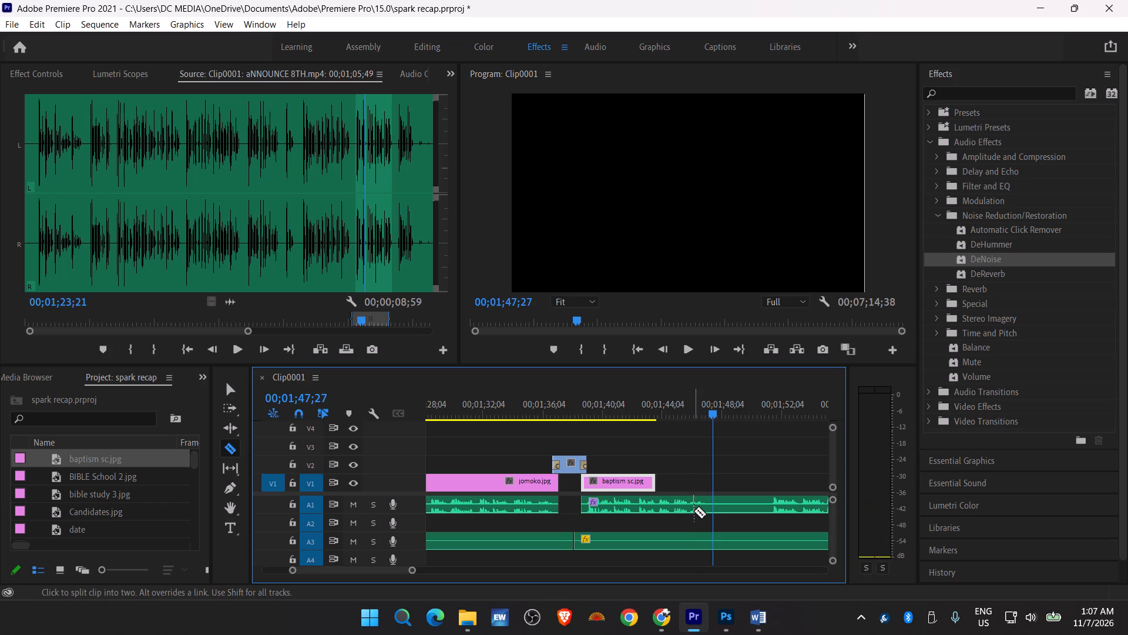
pyautogui.click(713, 503)
pyautogui.press('v')
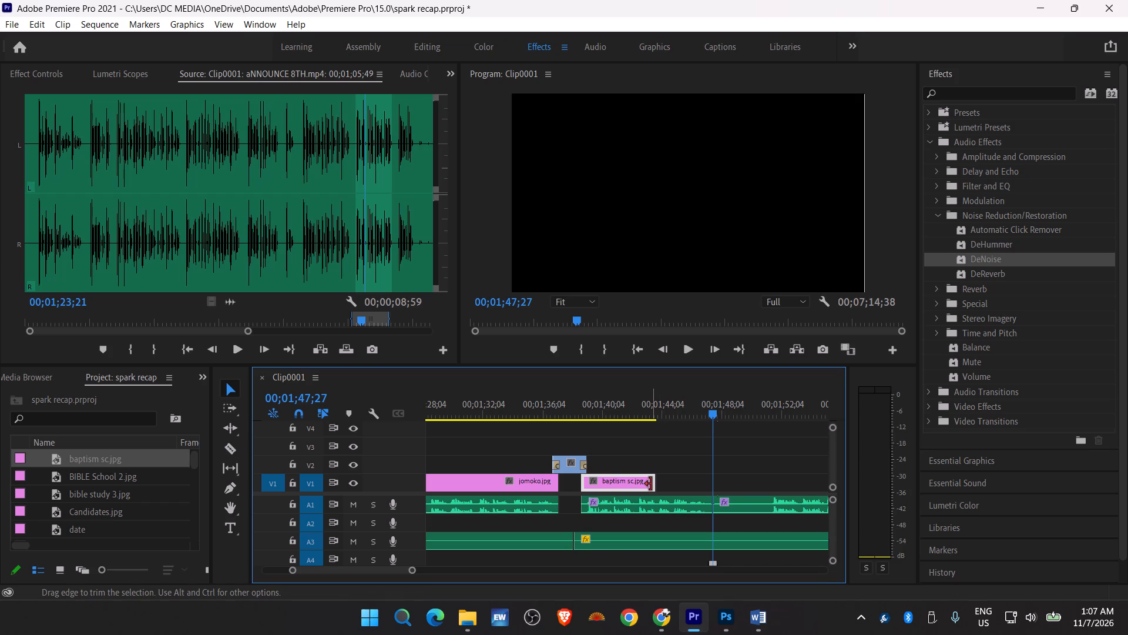
# Extend the end of baptism sc.jpg on V1 to the audio cut at 00;01;47;27.
pyautogui.moveTo(650, 483); pyautogui.dragTo(708, 484)
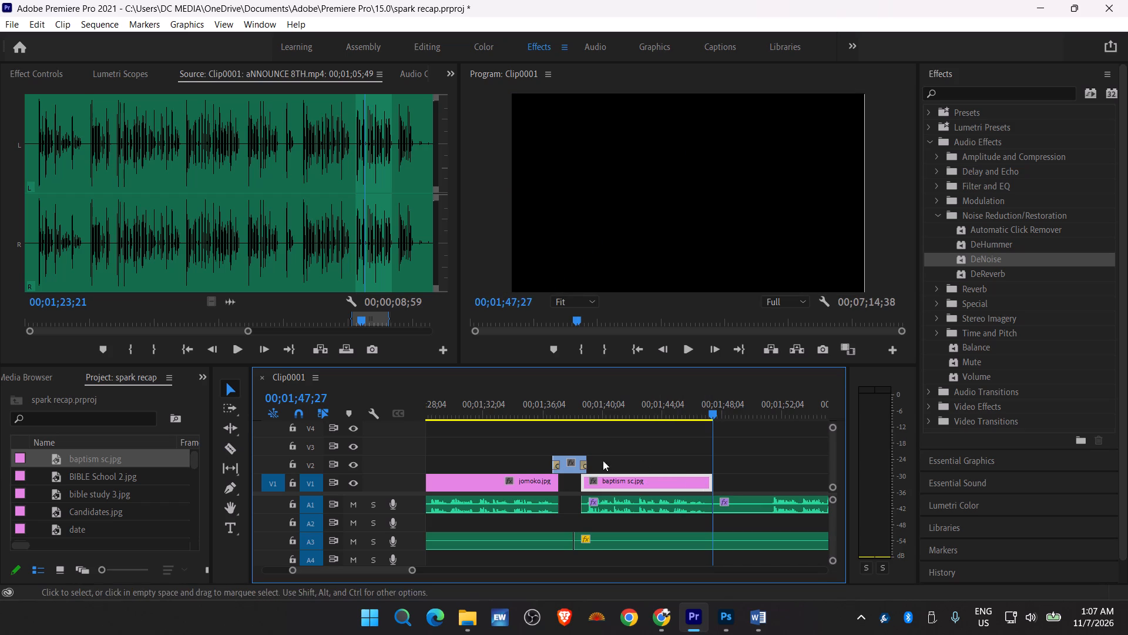
# Duplicate the Announce Outro.mp4 transition on V2 and place the copy over the end of baptism sc.jpg, starting at 00;01;46;48.
pyautogui.click(569, 463)
pyautogui.keyDown('alt'); pyautogui.moveTo(569, 463); pyautogui.dragTo(606, 462); pyautogui.keyUp('alt')
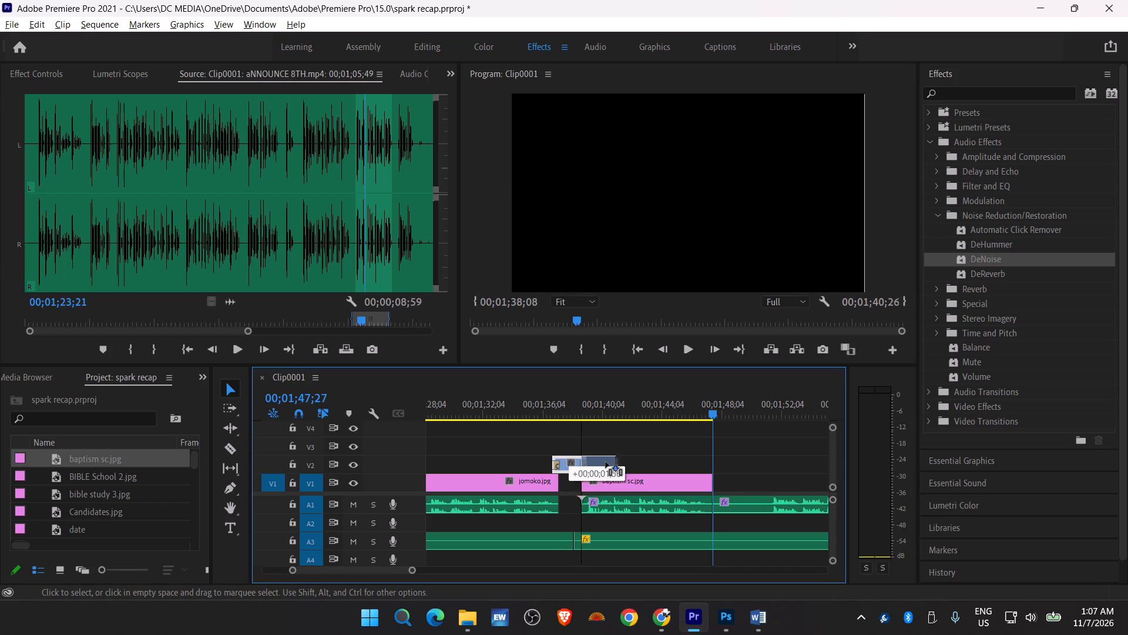
pyautogui.keyDown('alt'); pyautogui.moveTo(606, 462); pyautogui.dragTo(717, 455); pyautogui.keyUp('alt')
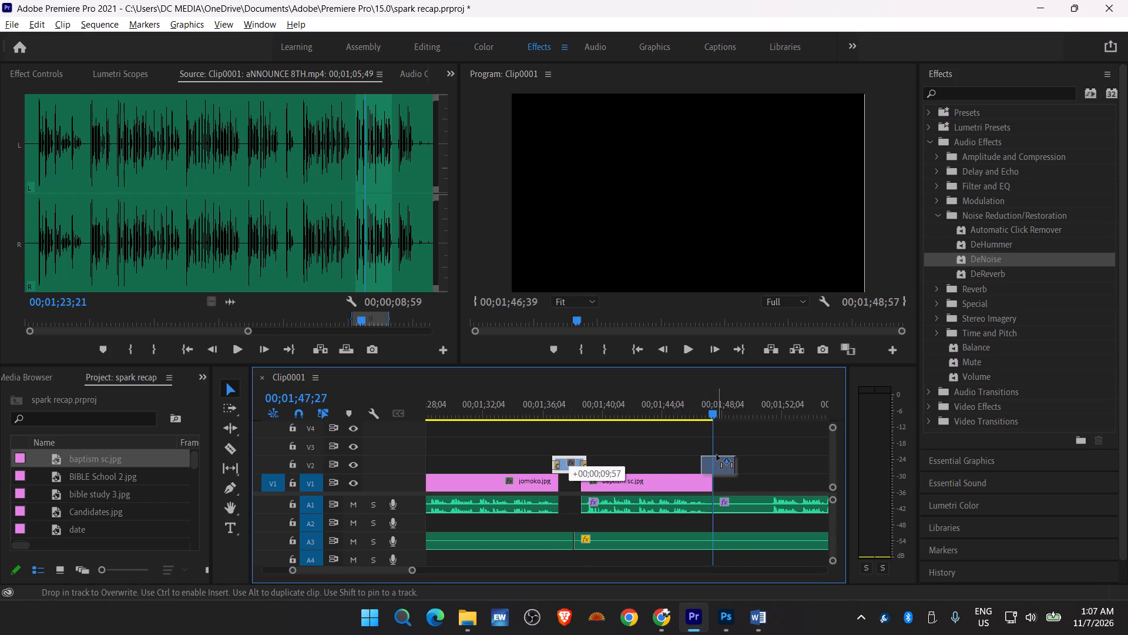
pyautogui.keyDown('alt'); pyautogui.moveTo(717, 455); pyautogui.dragTo(719, 464); pyautogui.keyUp('alt')
pyautogui.keyDown('alt'); pyautogui.moveTo(719, 464); pyautogui.dragTo(719, 463); pyautogui.keyUp('alt')
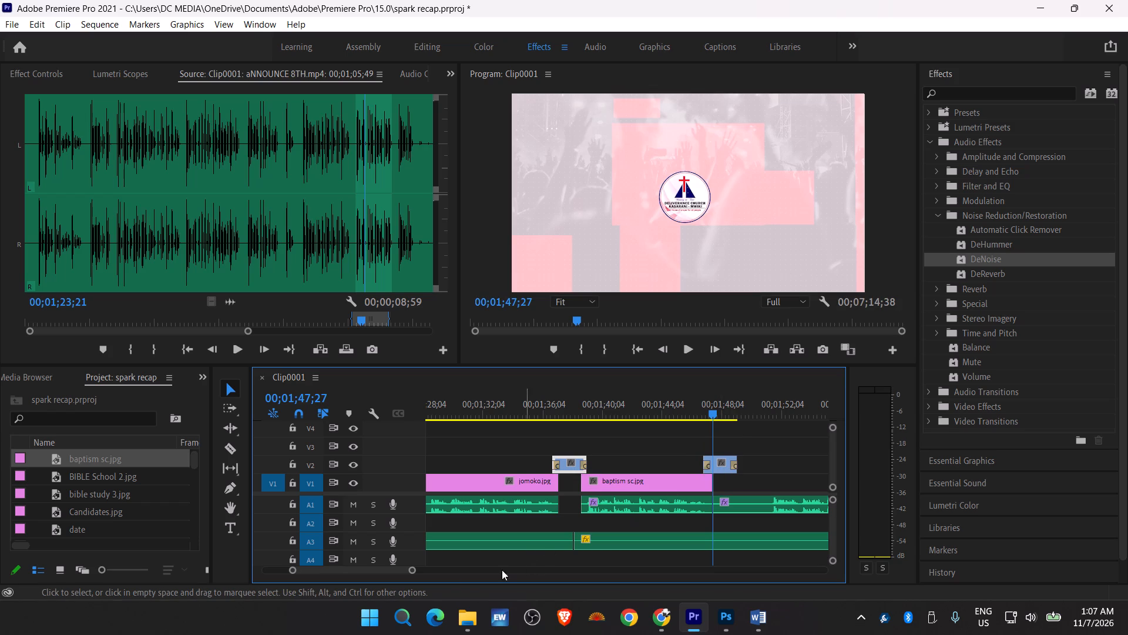
pyautogui.moveTo(412, 573); pyautogui.dragTo(399, 573)
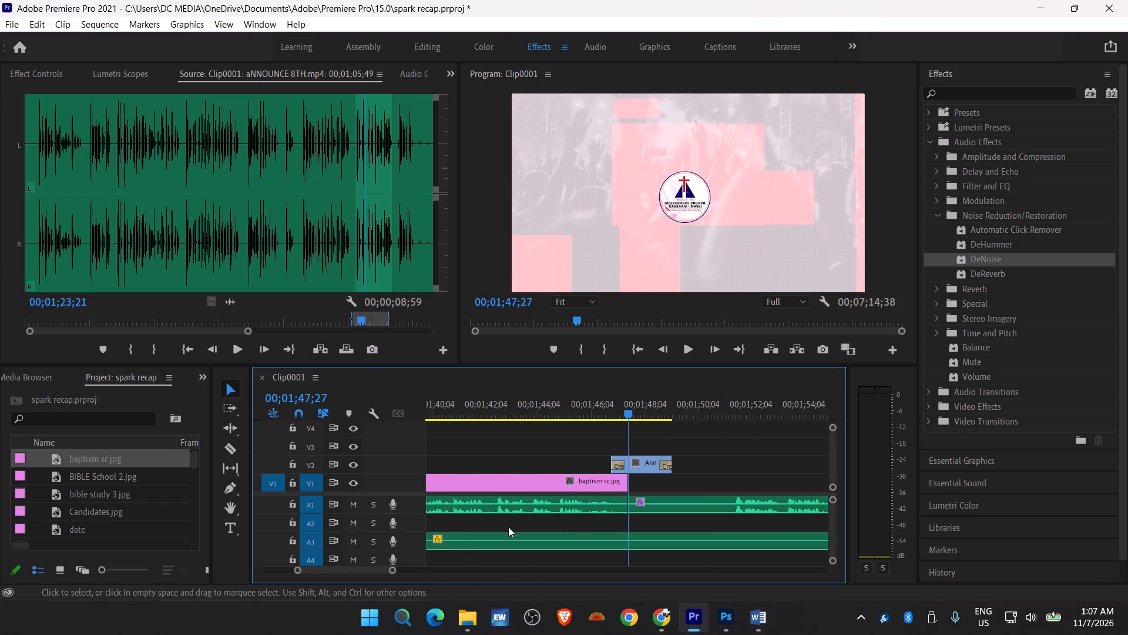
pyautogui.moveTo(639, 465); pyautogui.dragTo(646, 465)
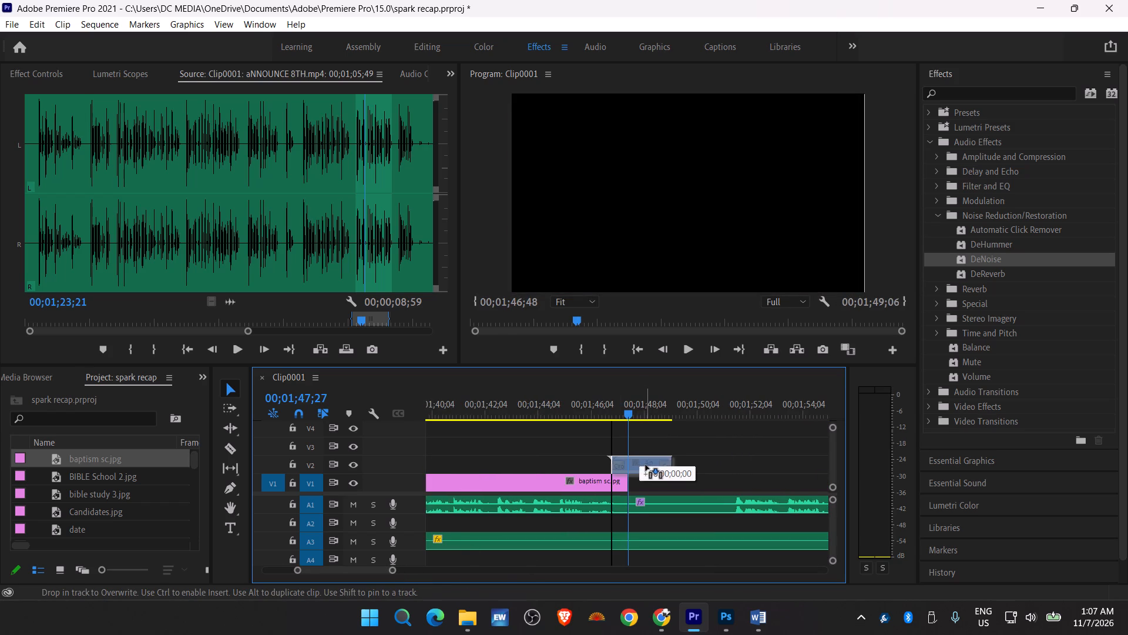
pyautogui.moveTo(646, 465); pyautogui.dragTo(644, 464)
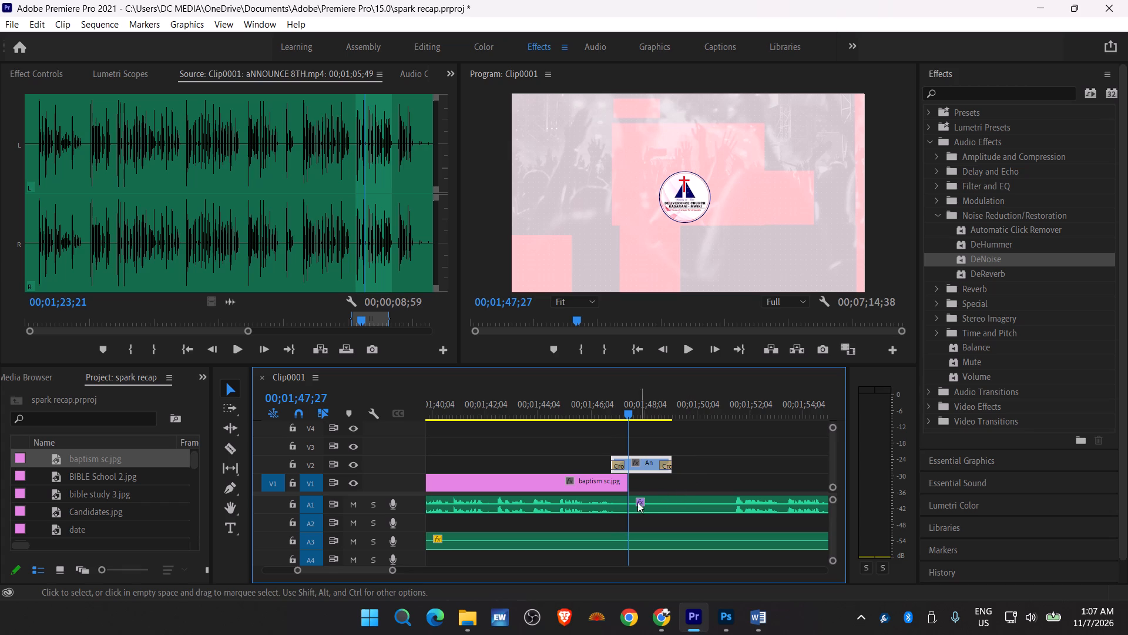
# Trim the quiet lead-in off the A1 clip after the cut and move the clip back to start at about 00;01;48;36, beneath the copied transition.
pyautogui.moveTo(629, 502); pyautogui.dragTo(724, 512)
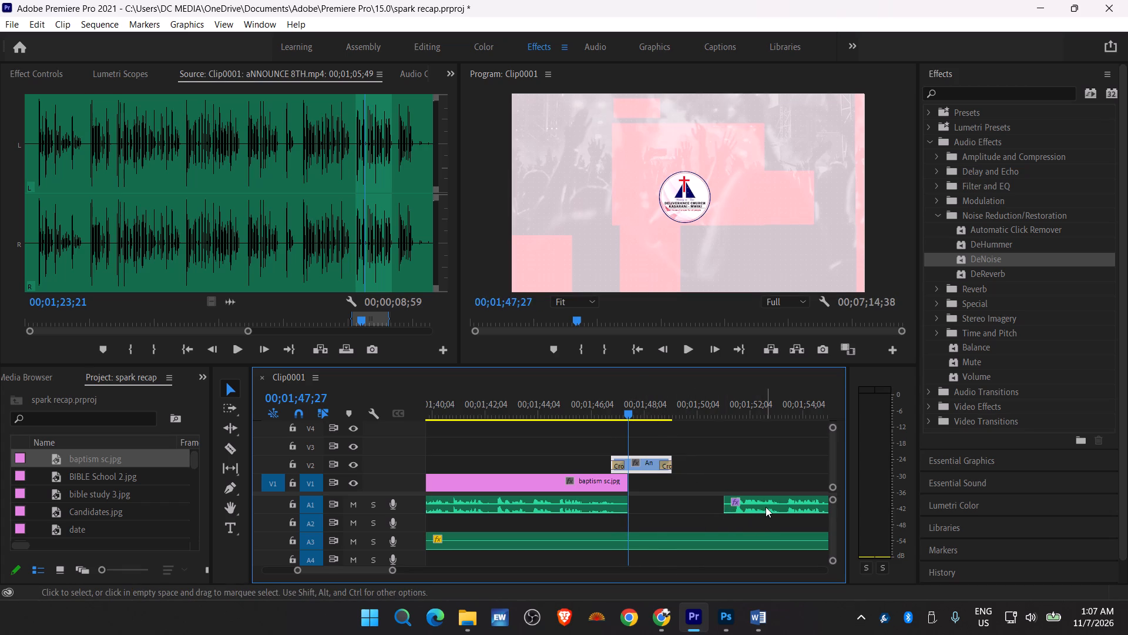
pyautogui.moveTo(766, 507); pyautogui.dragTo(704, 503)
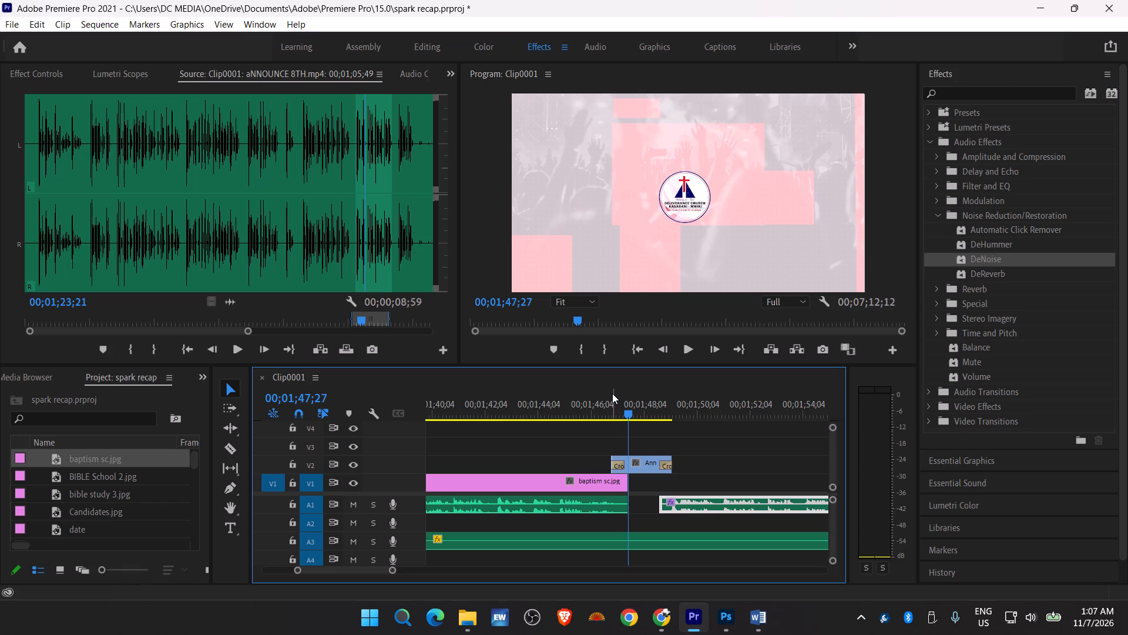
# Save the project.
pyautogui.hotkey('ctrl', 's')
# Move Uzimma mom.jpg on V1 earlier to start at about 00;01;48;36, aligned with the start of the moved A1 announcement audio.
pyautogui.press('space')
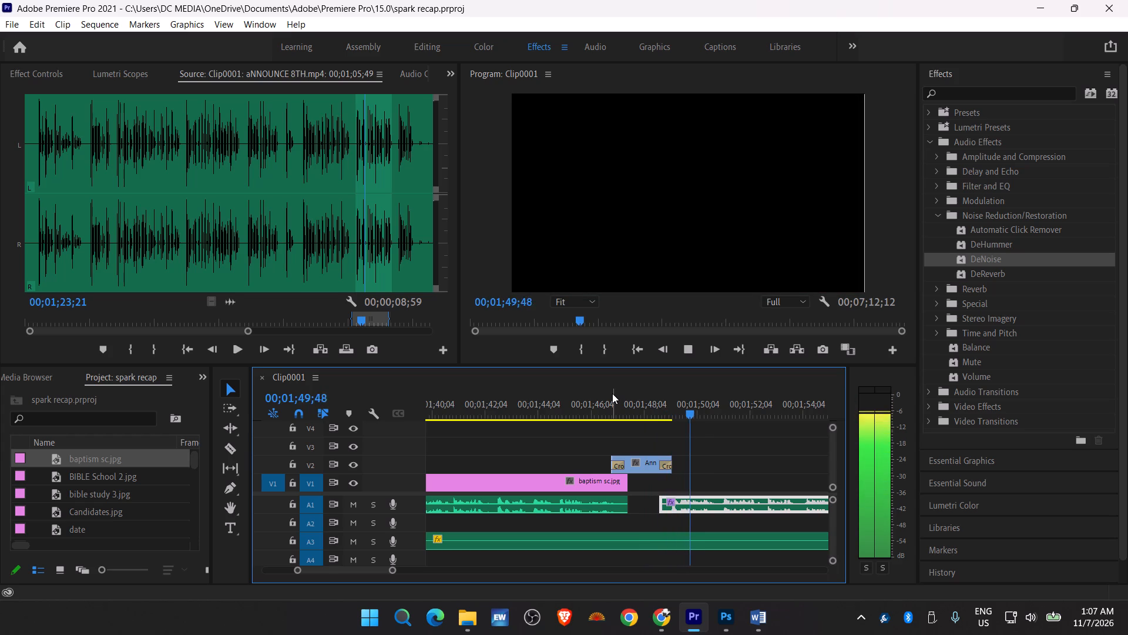
pyautogui.press('space')
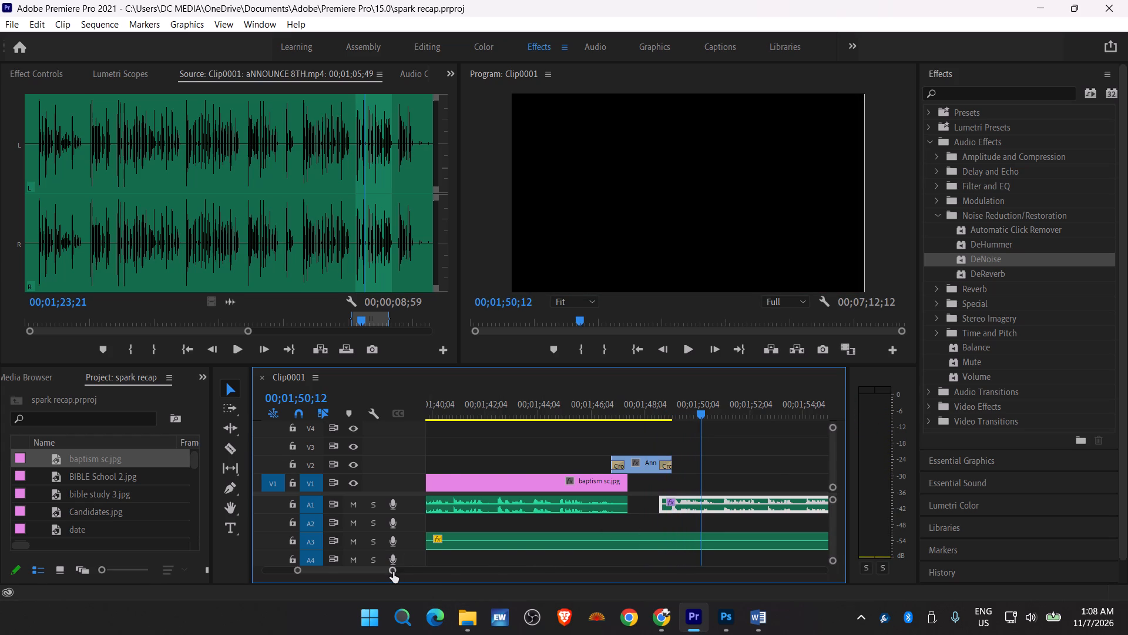
pyautogui.moveTo(393, 572); pyautogui.dragTo(424, 569)
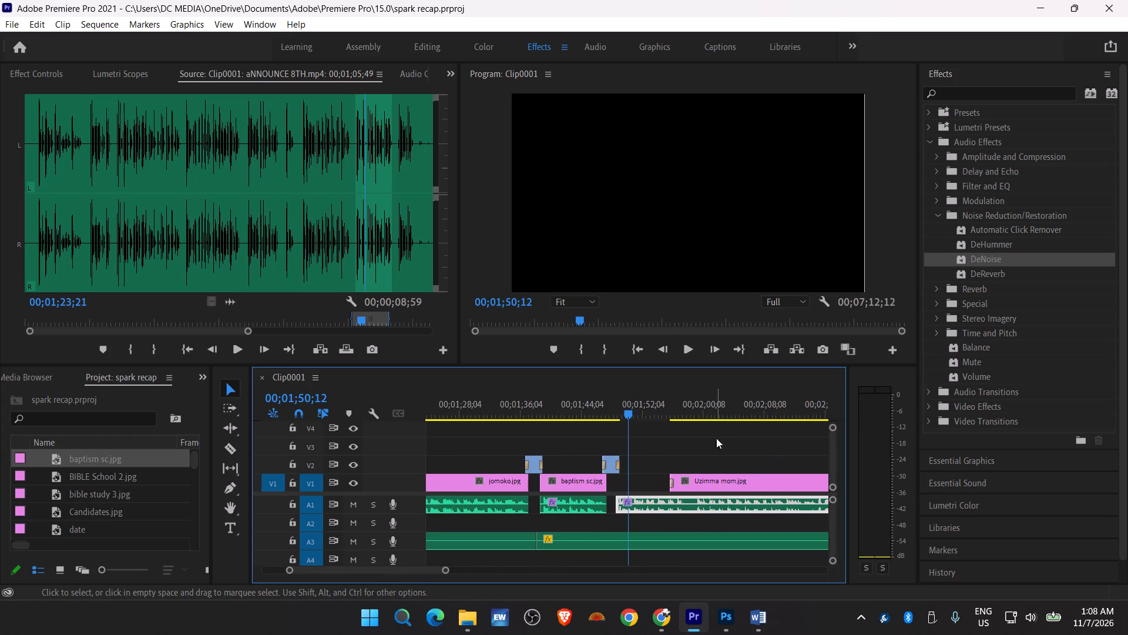
pyautogui.moveTo(711, 479); pyautogui.dragTo(660, 483)
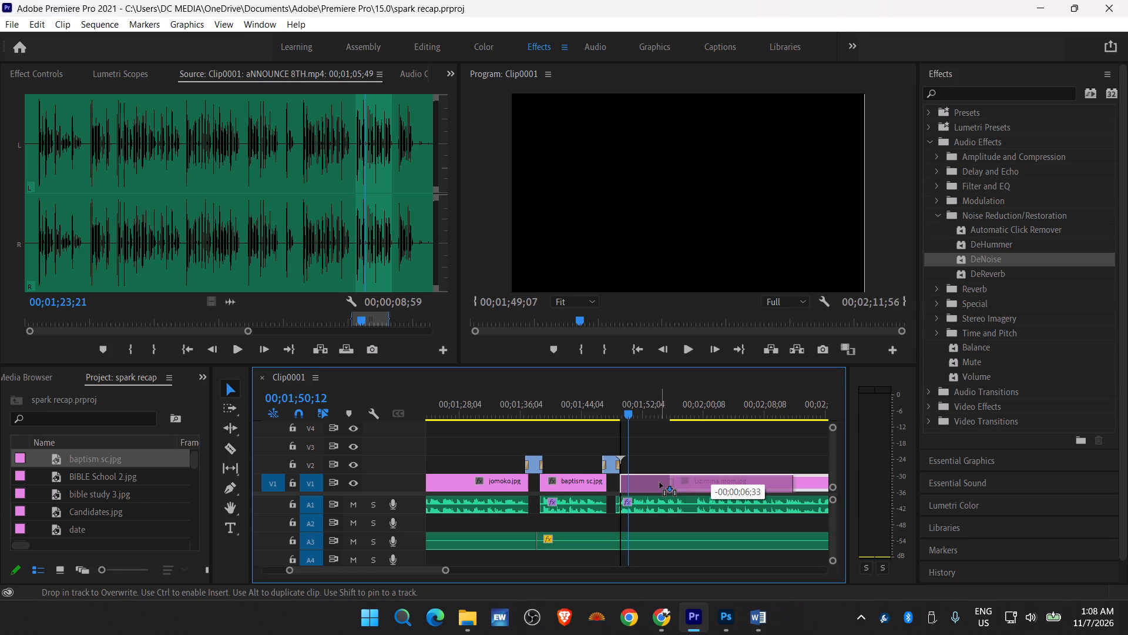
pyautogui.moveTo(660, 483); pyautogui.dragTo(657, 483)
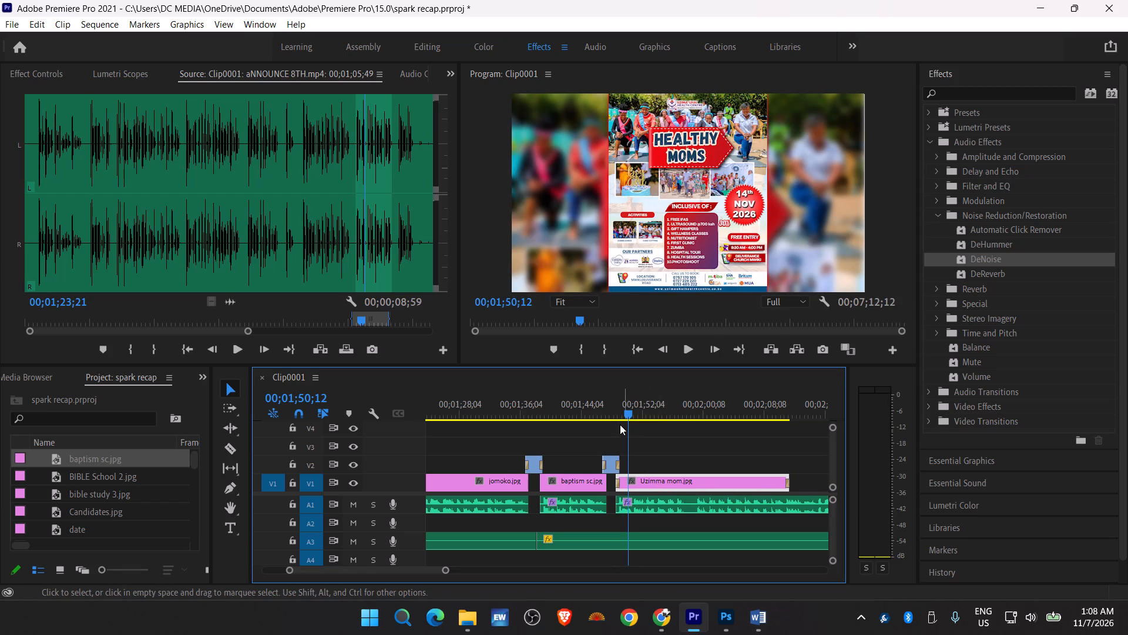
# Play the sequence through the copied Announce Outro.mp4 transition to check the change from baptism sc.jpg to Uzimma mom.jpg.
pyautogui.click(607, 405)
pyautogui.press('space')
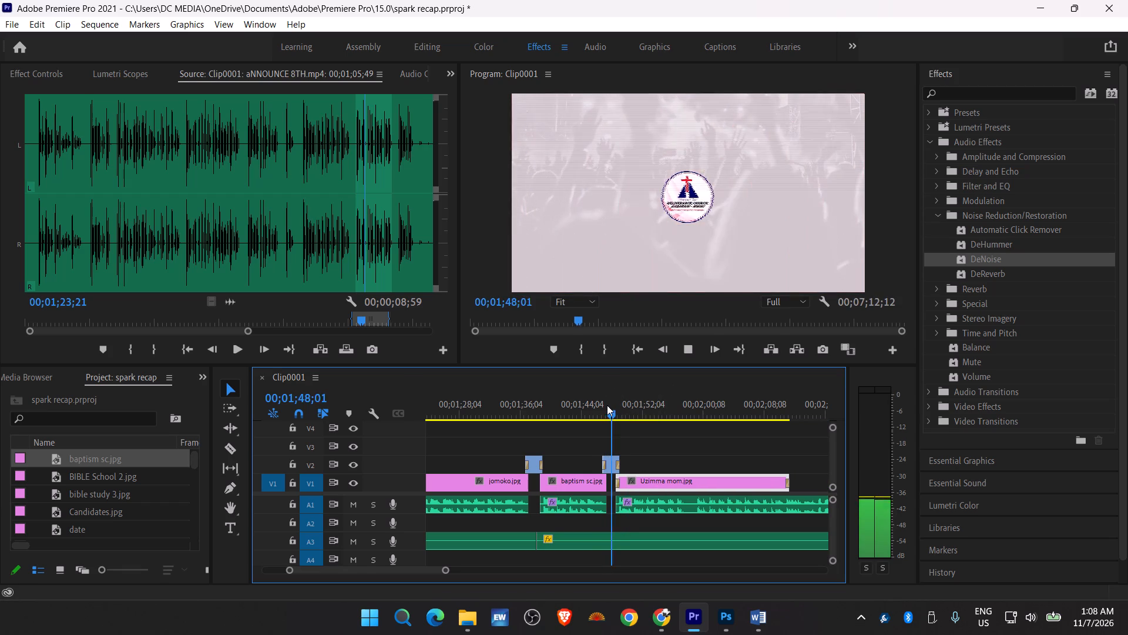
pyautogui.press('space')
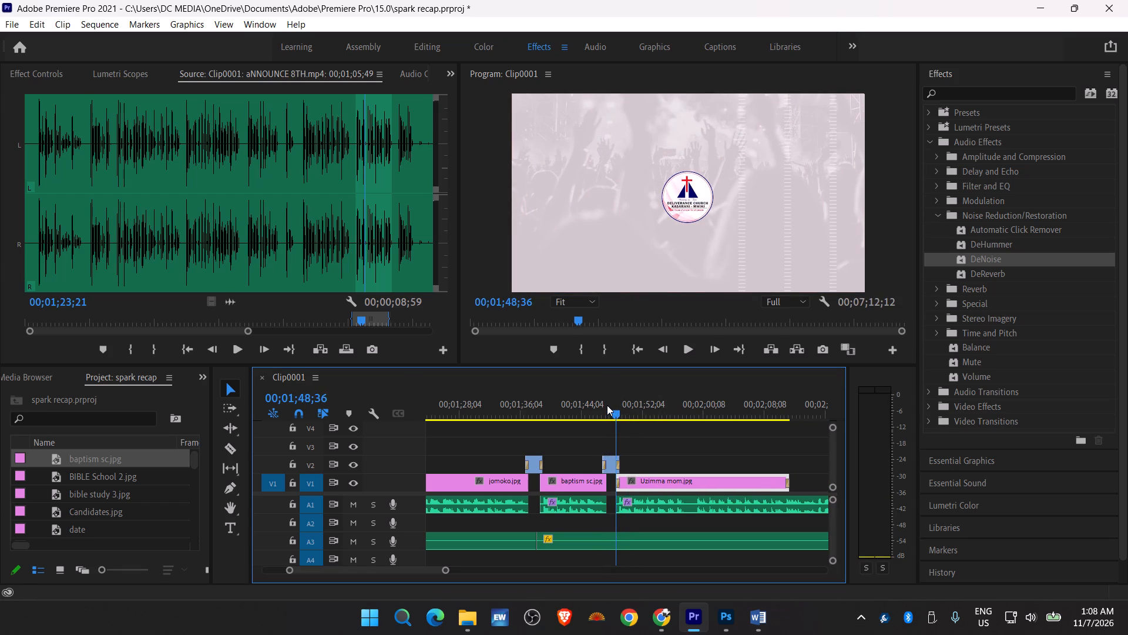
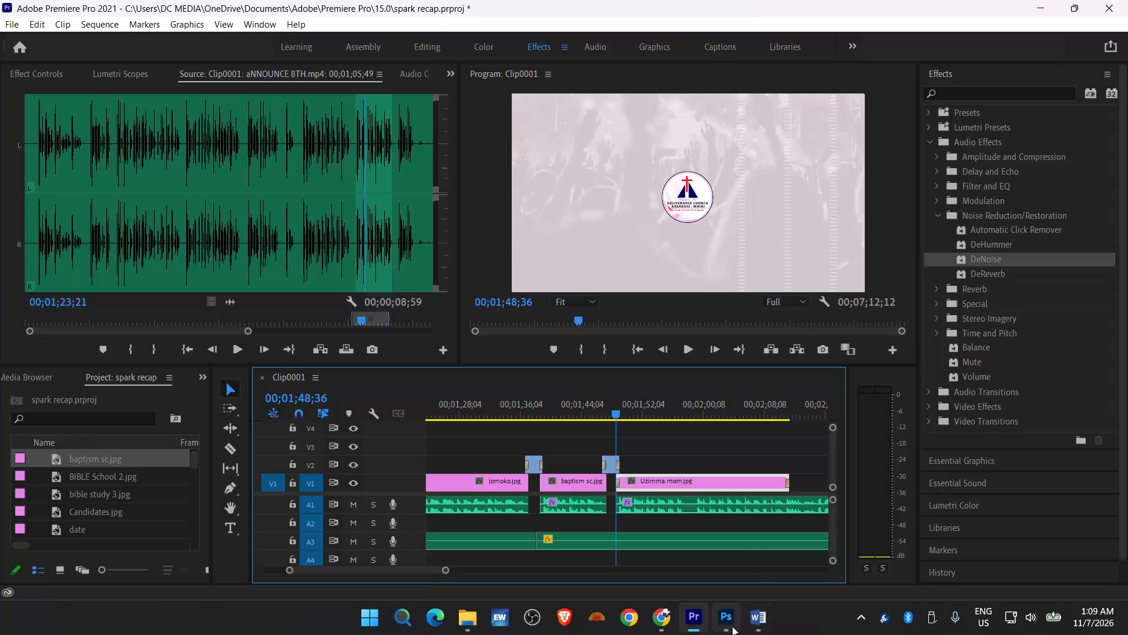
# Switch to Chrome, go back to the Bien - Lost & Found track on YouTube and pause it.
pyautogui.click(655, 620)
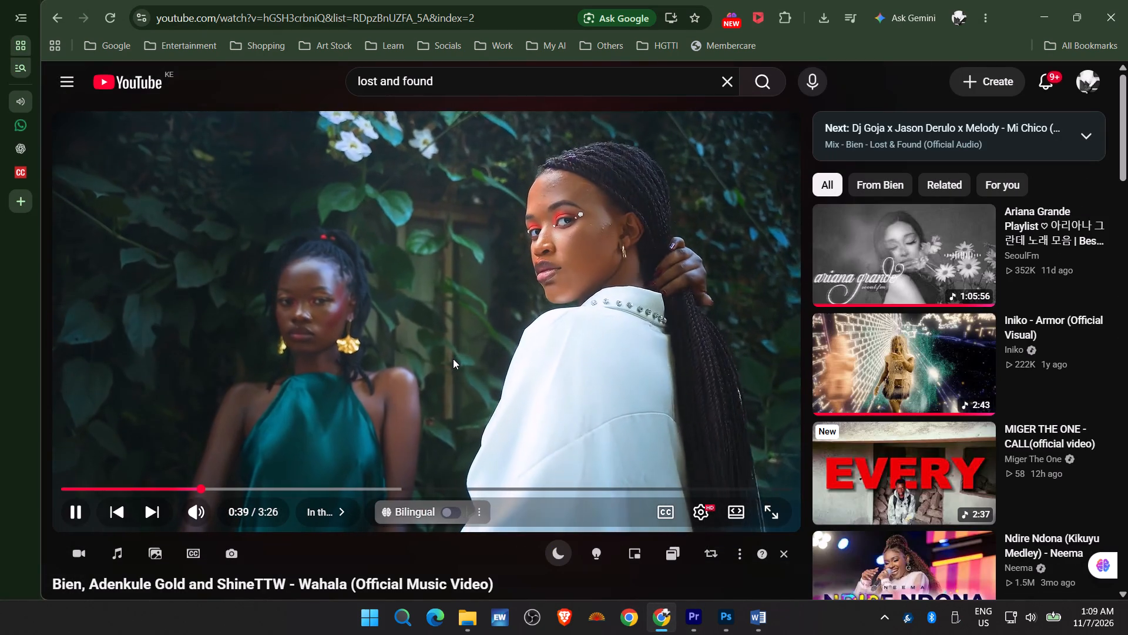
pyautogui.hotkey('shift', 'p')
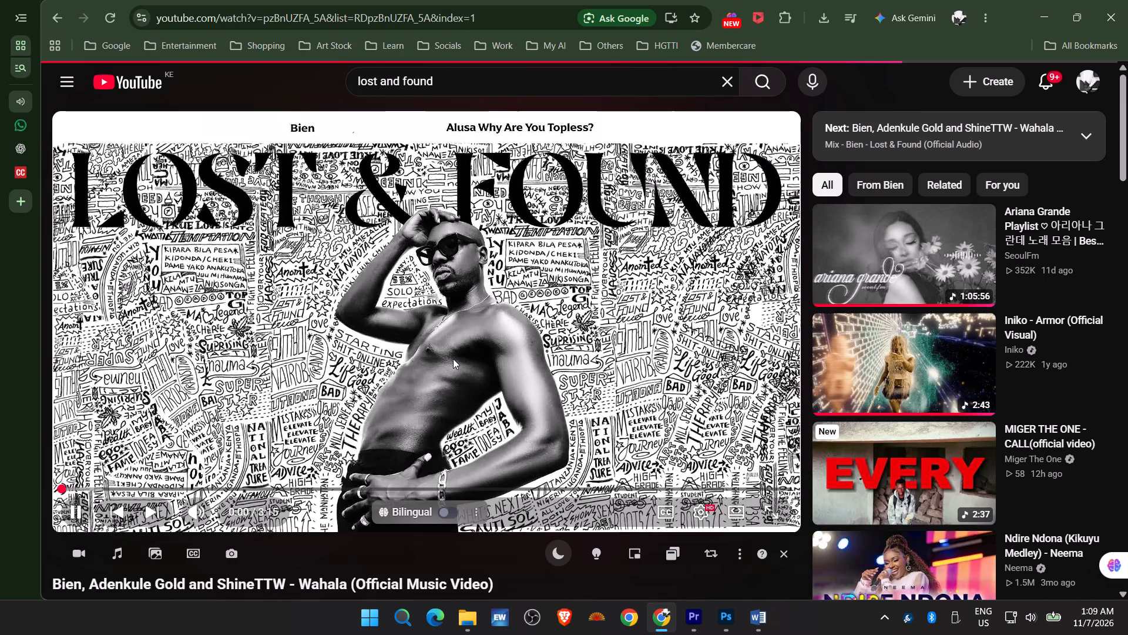
pyautogui.press('space')
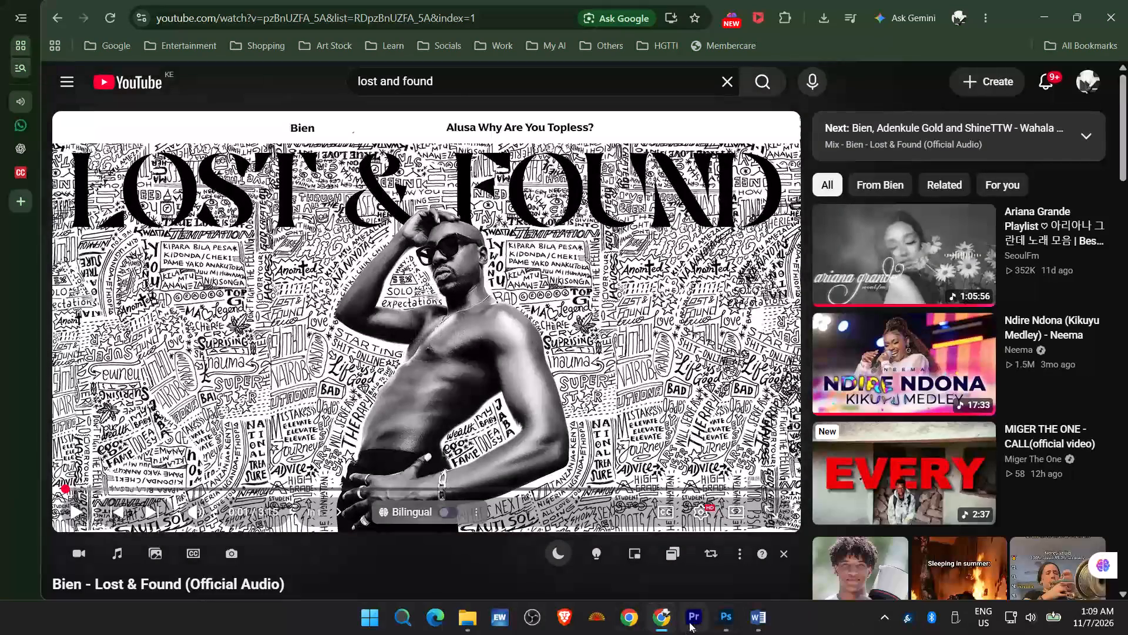
# Return to Premiere Pro and cut out the quiet section of the A1 announcement audio between about 00;01;57;40 and 00;01;59;05, beneath Uzimma mom.jpg.
pyautogui.click(689, 622)
pyautogui.press('space')
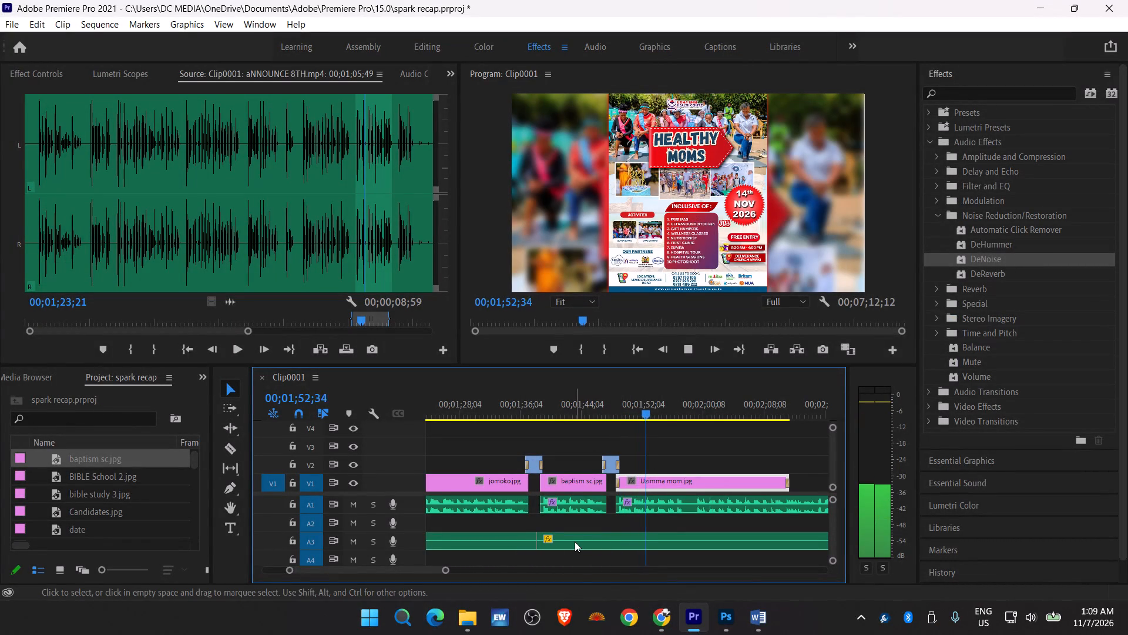
pyautogui.press('c')
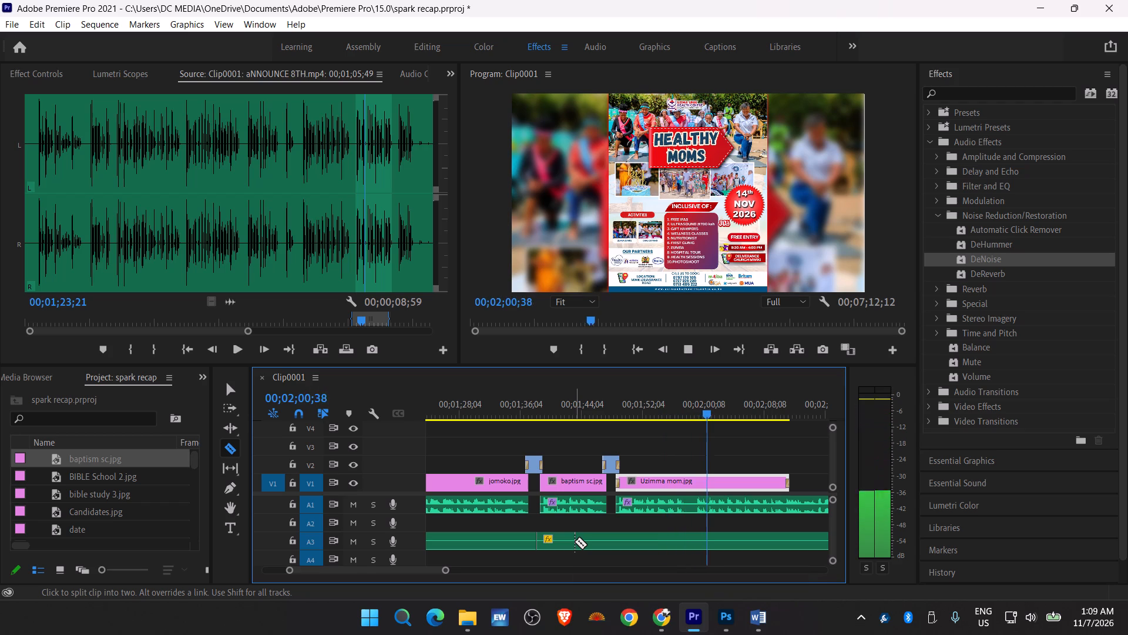
pyautogui.press('space')
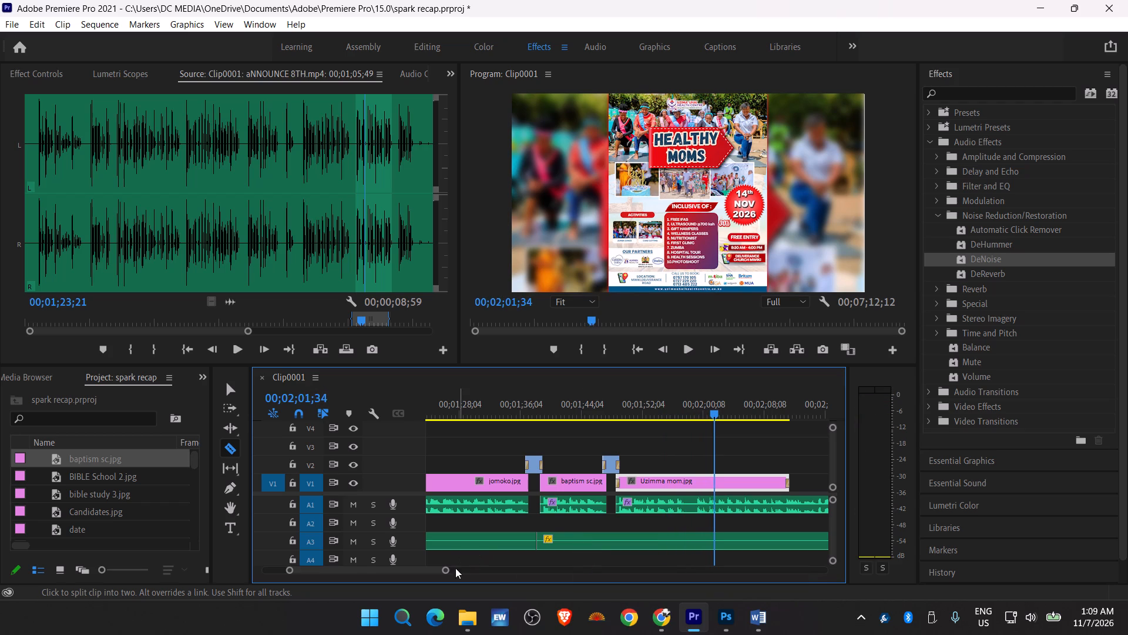
pyautogui.moveTo(444, 571); pyautogui.dragTo(425, 570)
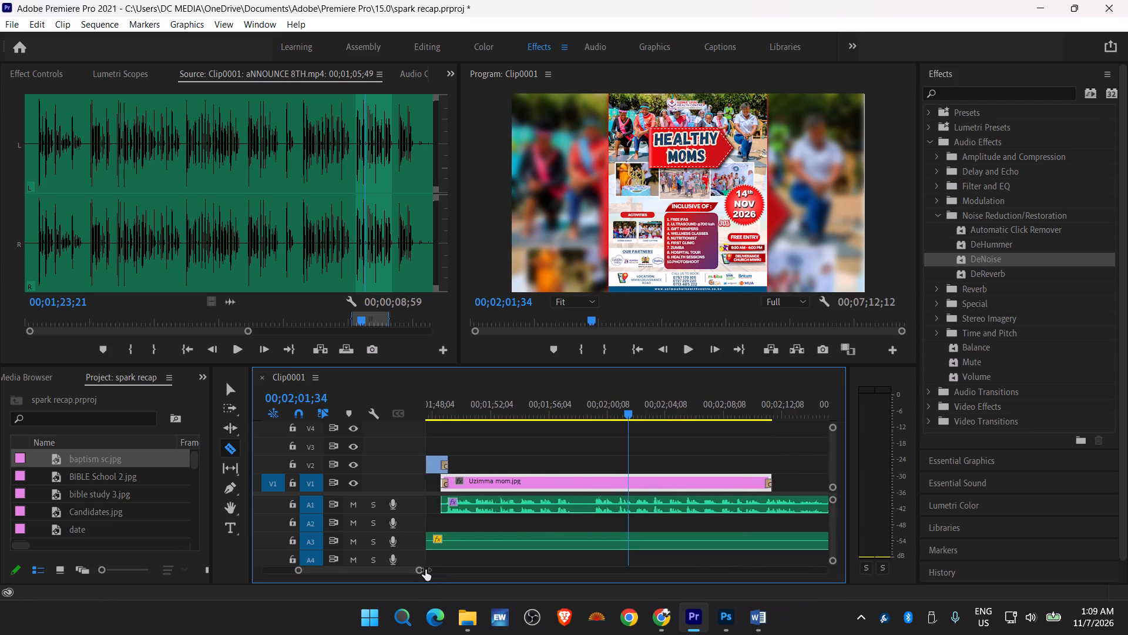
pyautogui.moveTo(425, 570); pyautogui.dragTo(406, 569)
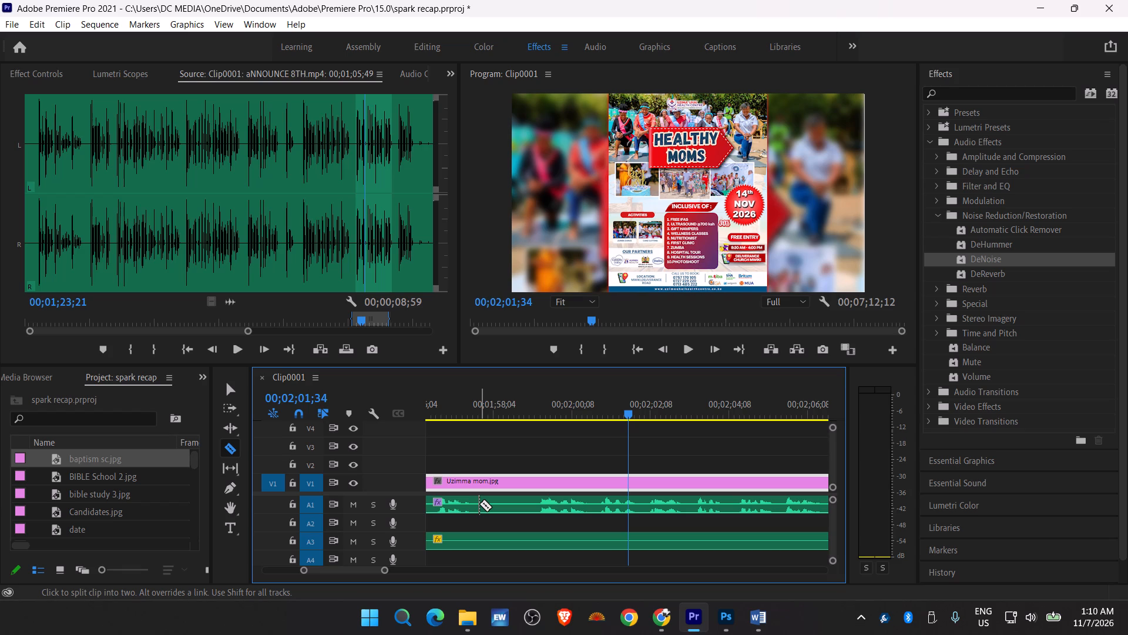
pyautogui.click(479, 504)
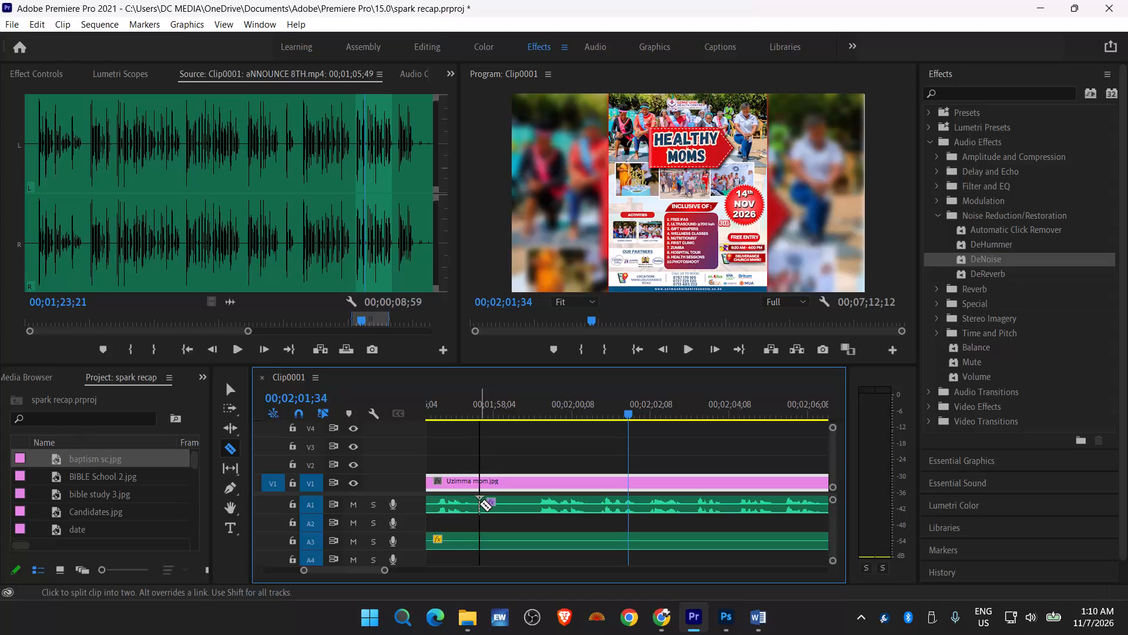
pyautogui.click(534, 503)
pyautogui.press('v')
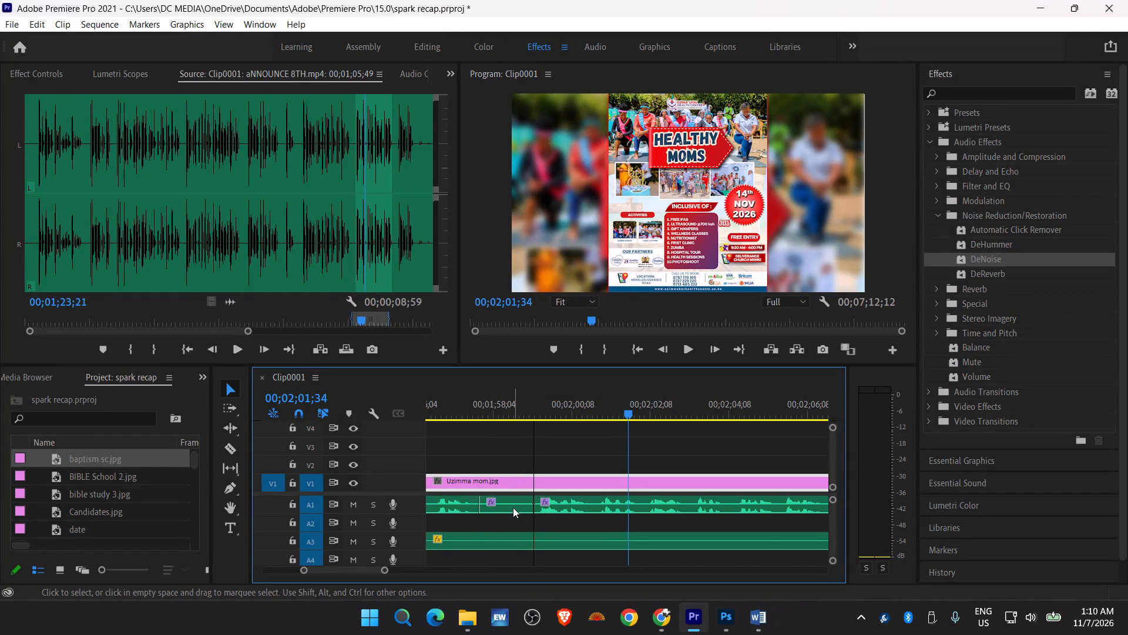
pyautogui.click(510, 507)
pyautogui.press('BackSpace')
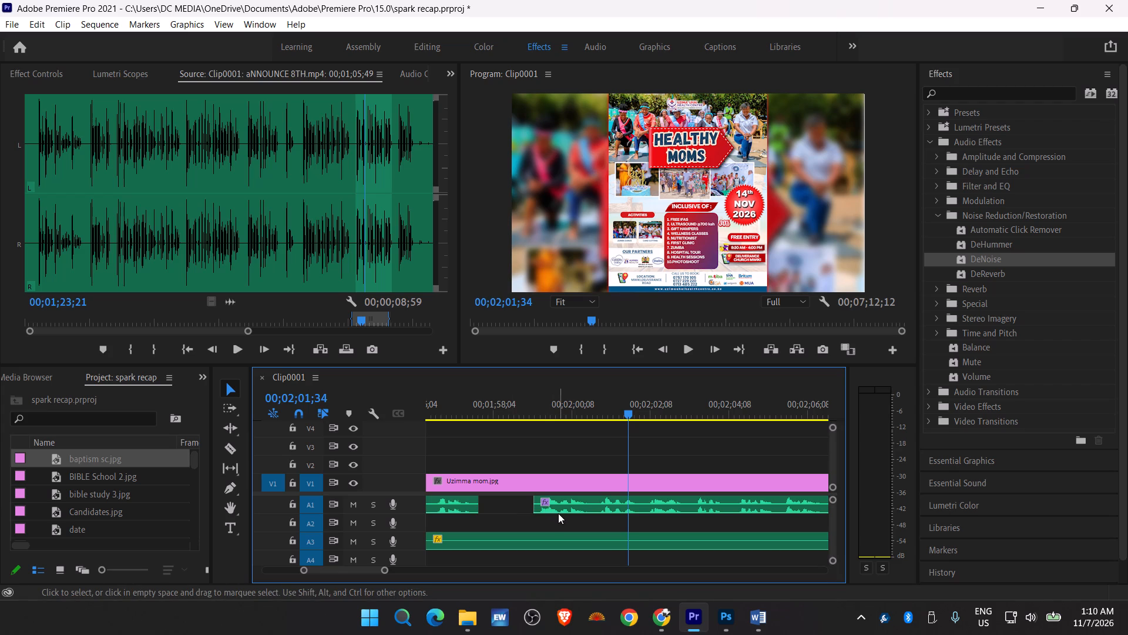
# Move the remaining A1 announcement audio earlier to close the gap, butting it against the preceding clip at about 00;01;57;40.
pyautogui.moveTo(558, 513); pyautogui.dragTo(512, 509)
pyautogui.moveTo(555, 510); pyautogui.dragTo(507, 507)
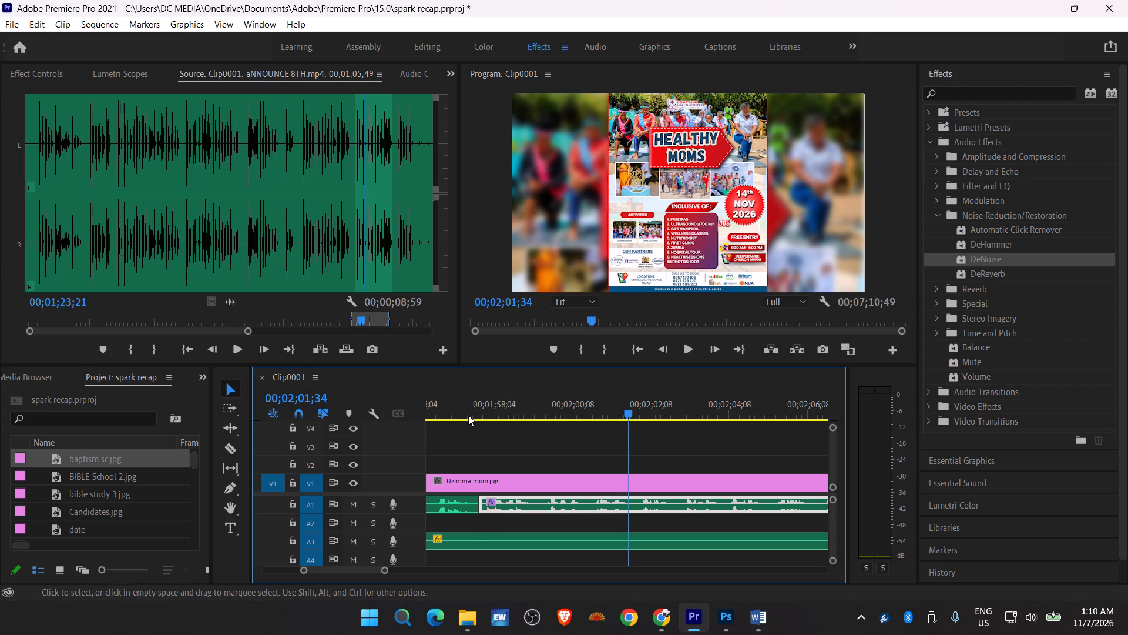
# Play the sequence from about 00;01;56;46 across the closed audio cut to the end of Uzimma mom.jpg to check the announcement's flow.
pyautogui.click(444, 405)
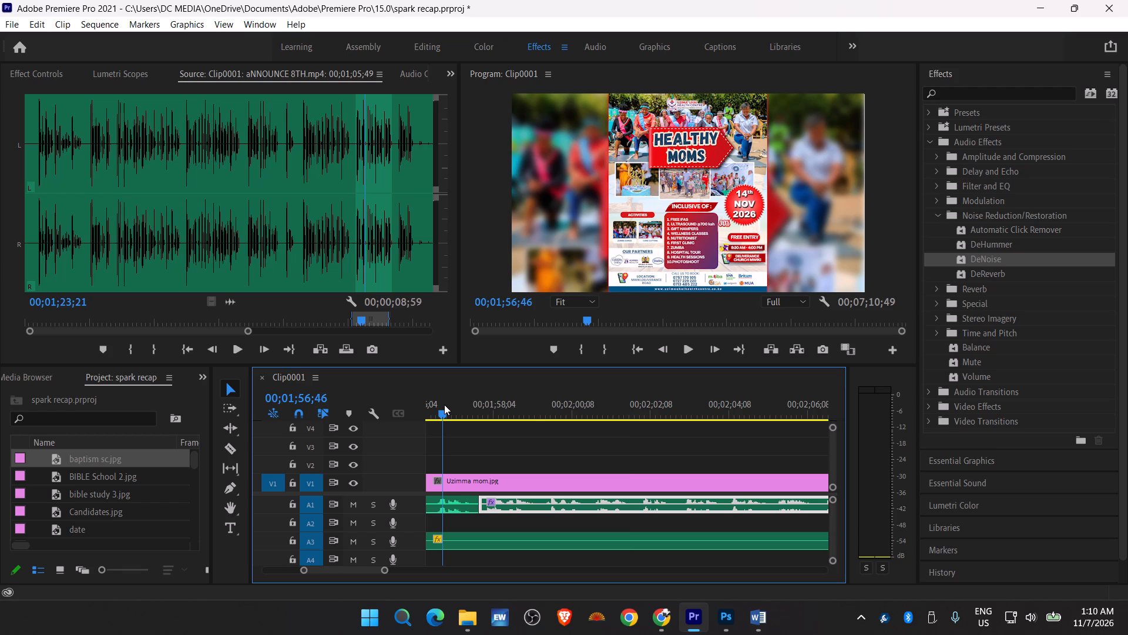
pyautogui.press('space')
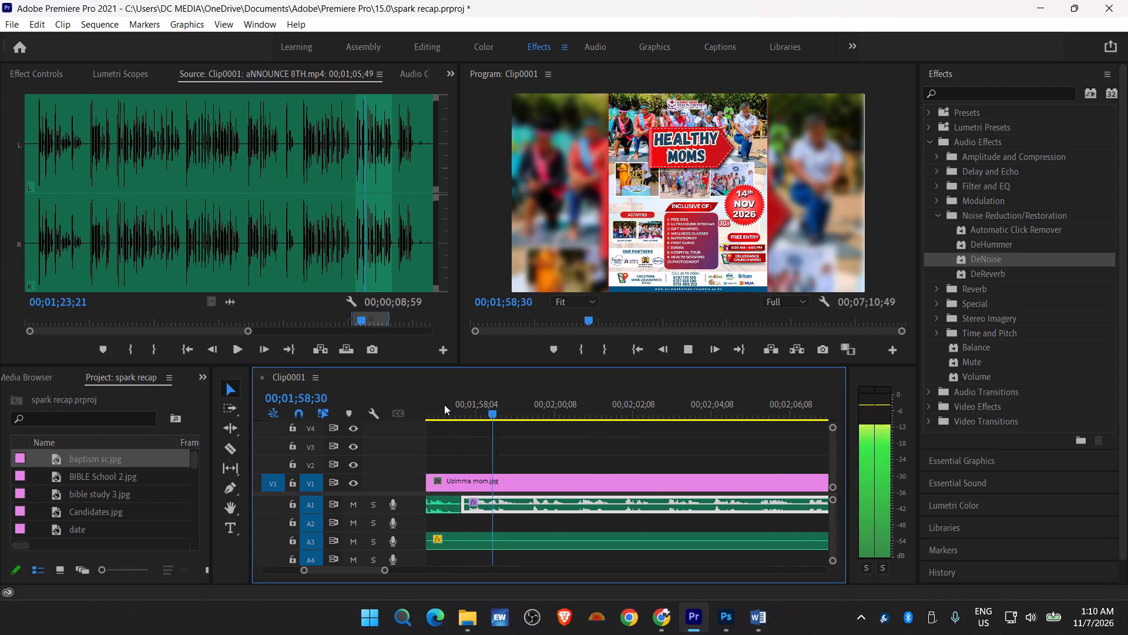
pyautogui.click(382, 574)
pyautogui.moveTo(384, 572); pyautogui.dragTo(410, 575)
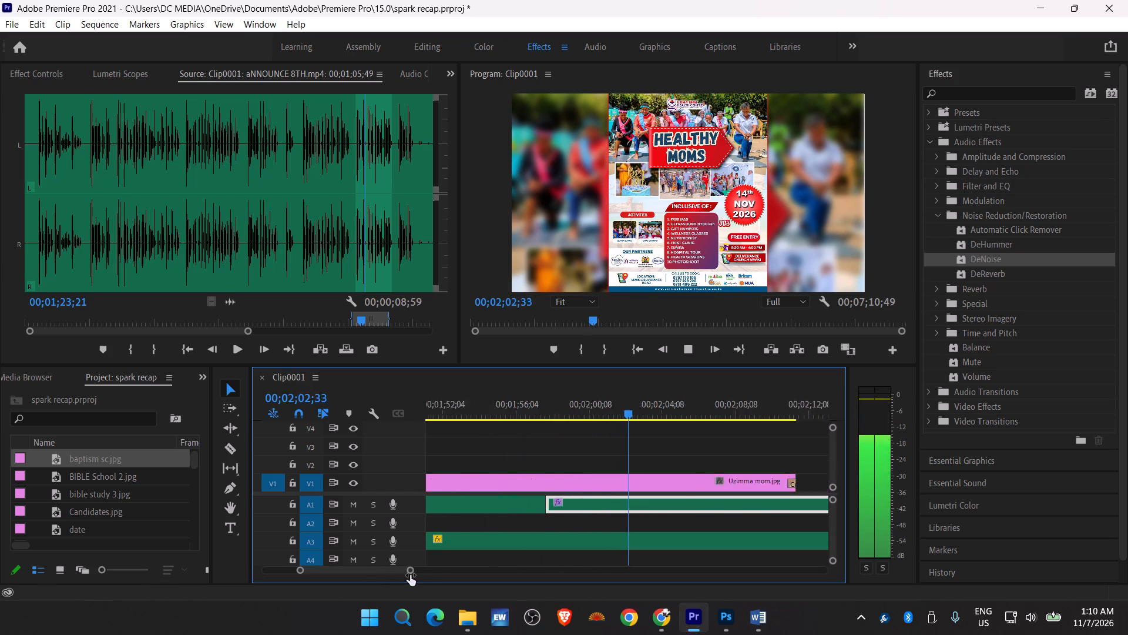
pyautogui.moveTo(410, 575); pyautogui.dragTo(424, 576)
pyautogui.press('space')
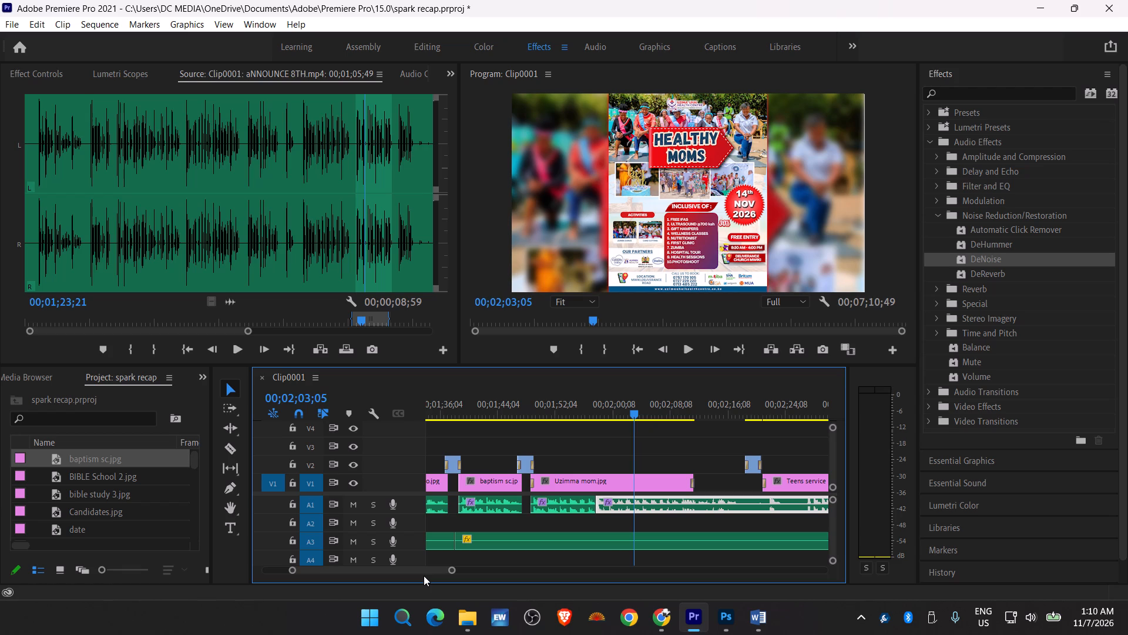
pyautogui.press('space')
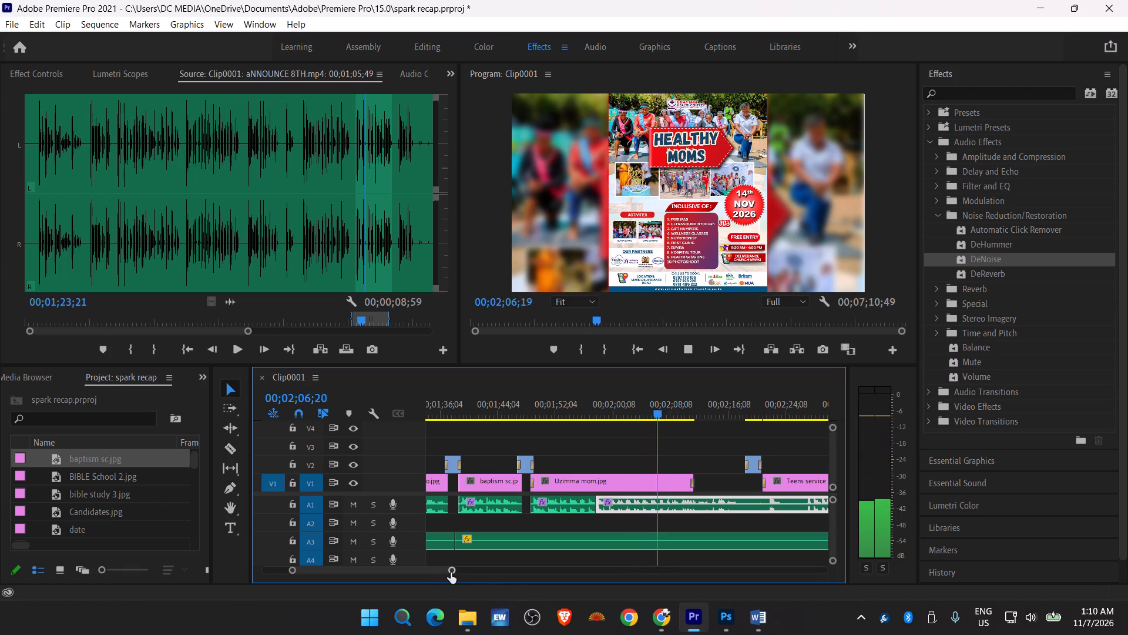
pyautogui.moveTo(451, 573); pyautogui.dragTo(456, 573)
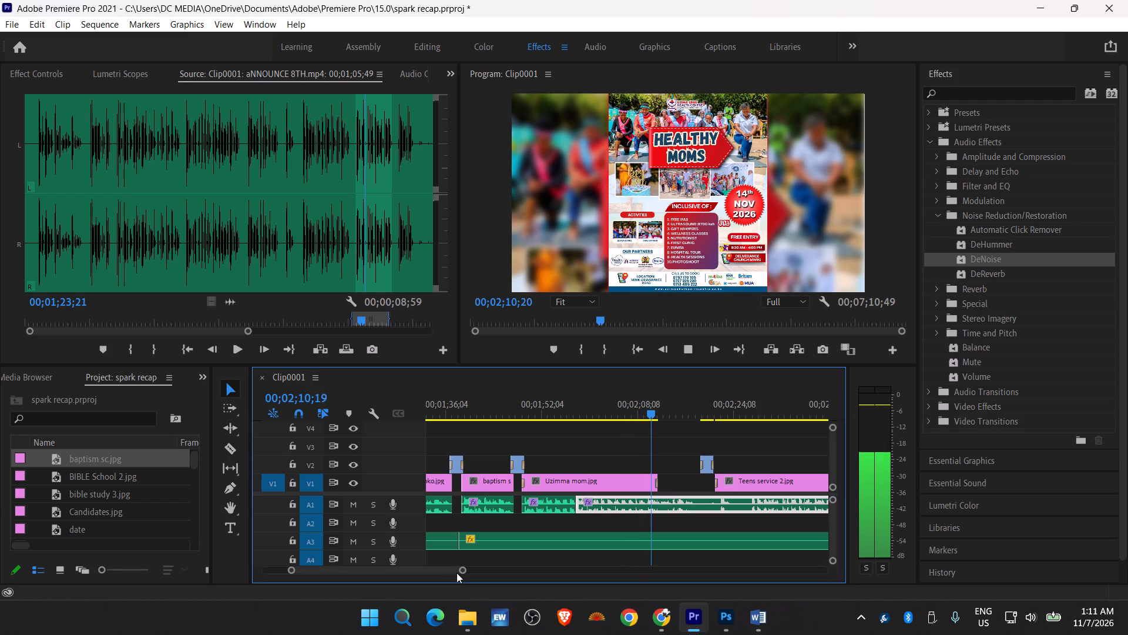
pyautogui.press('space')
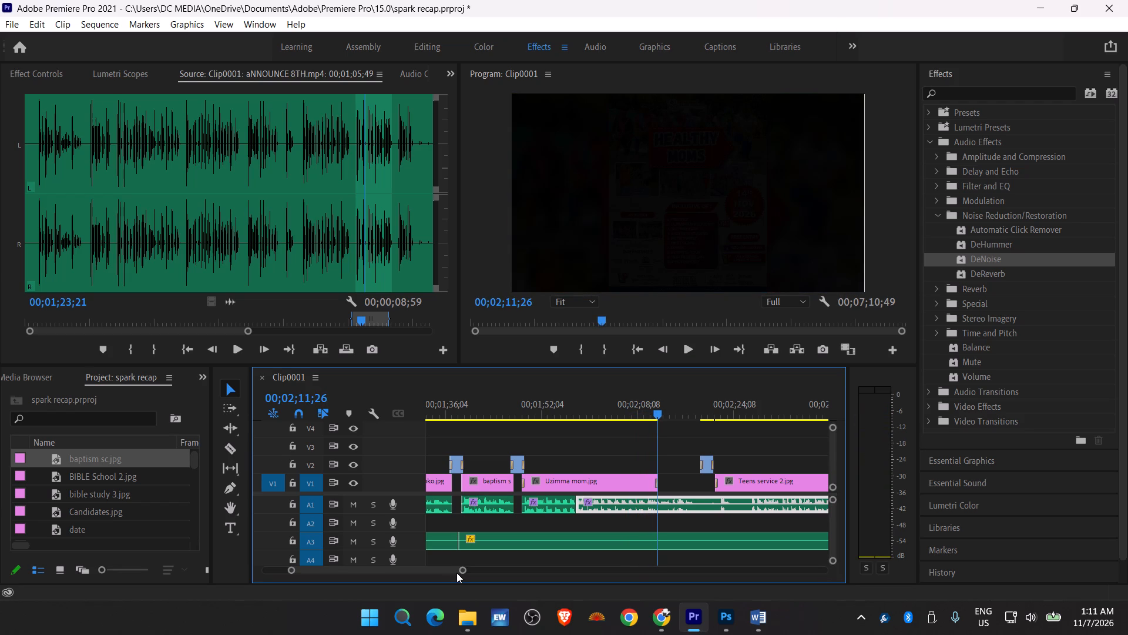
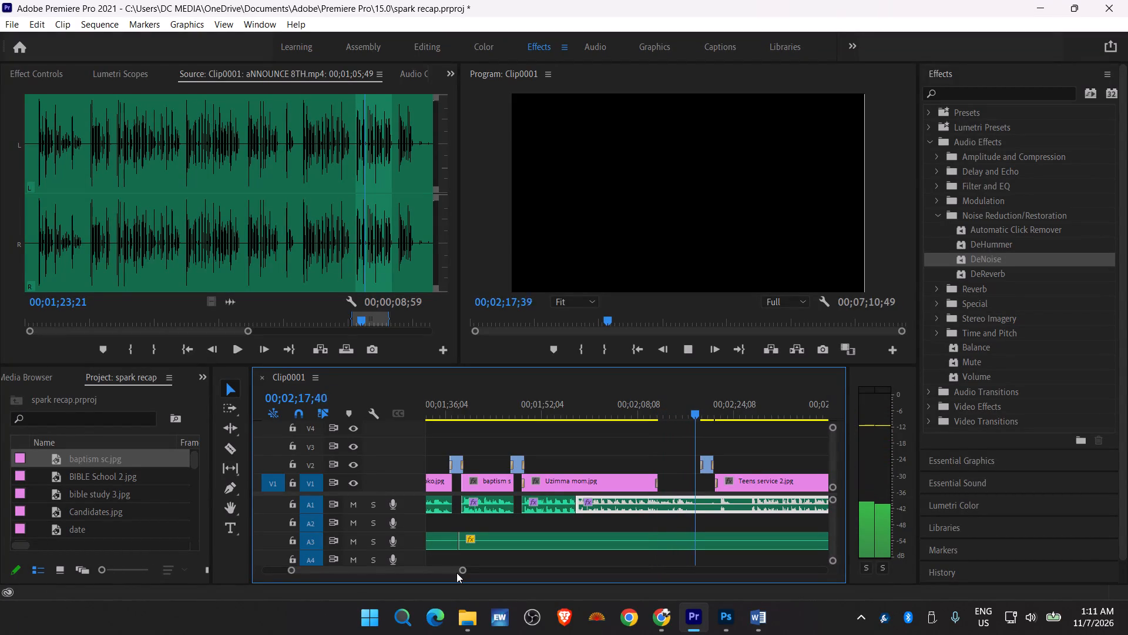
# Stop playback and extend the end of Uzimma mom.jpg on V1 to the playhead at 00;02;17;55.
pyautogui.press('space')
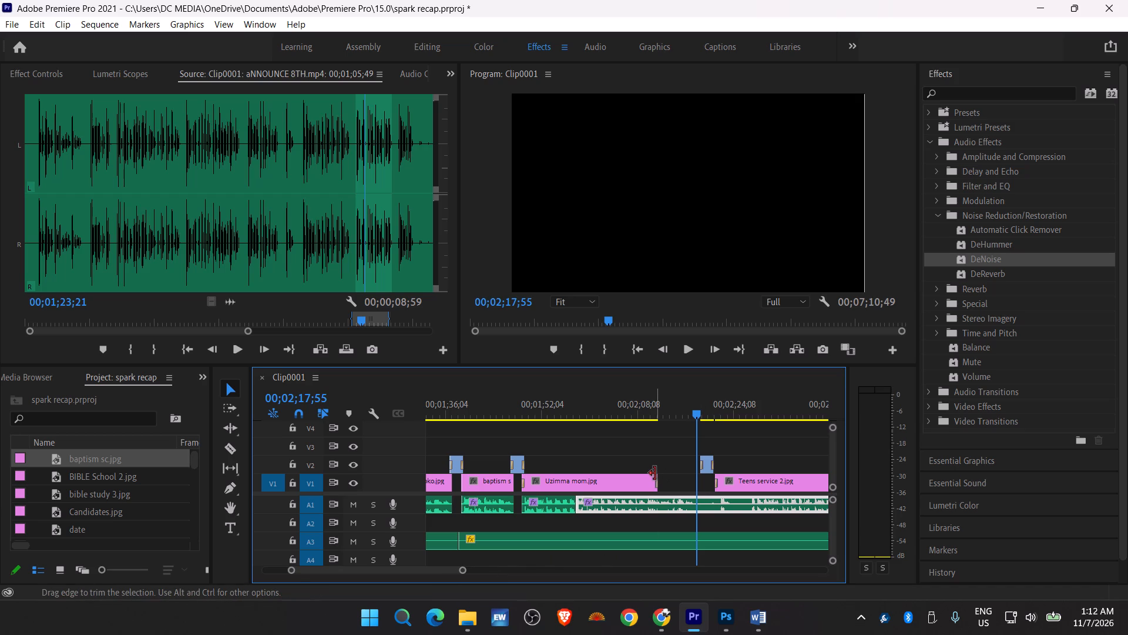
pyautogui.moveTo(655, 473); pyautogui.dragTo(694, 483)
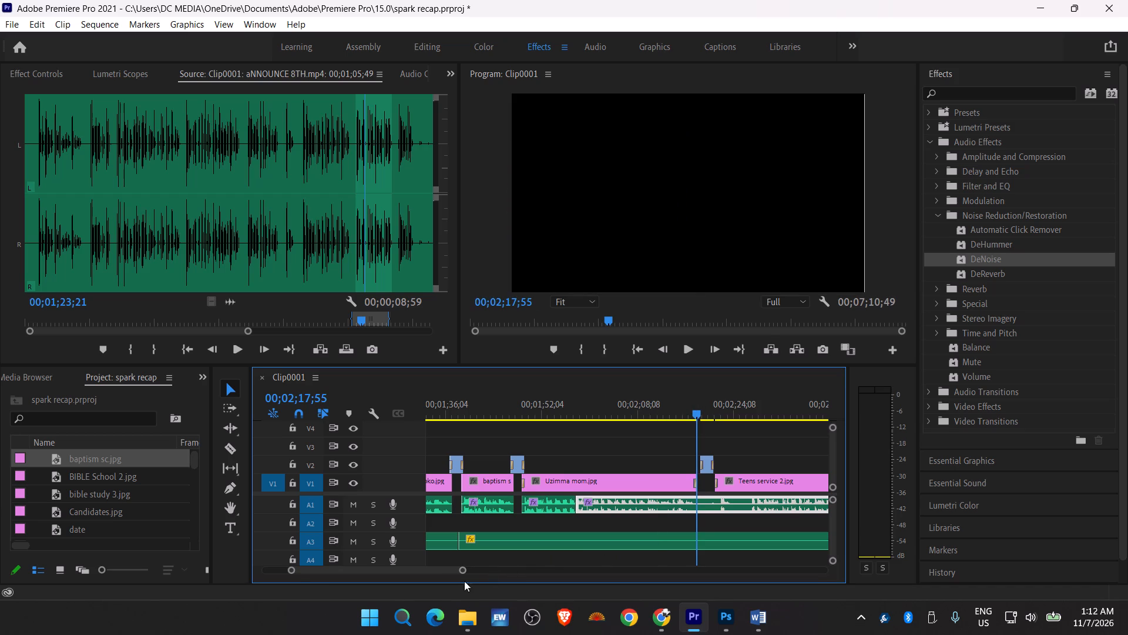
# Move the V2 announcement transition clip before Teens service 2.jpg earlier to overlap the end of Uzimma mom.jpg, starting about 00;02;17;25, and preview it.
pyautogui.moveTo(461, 570); pyautogui.dragTo(417, 564)
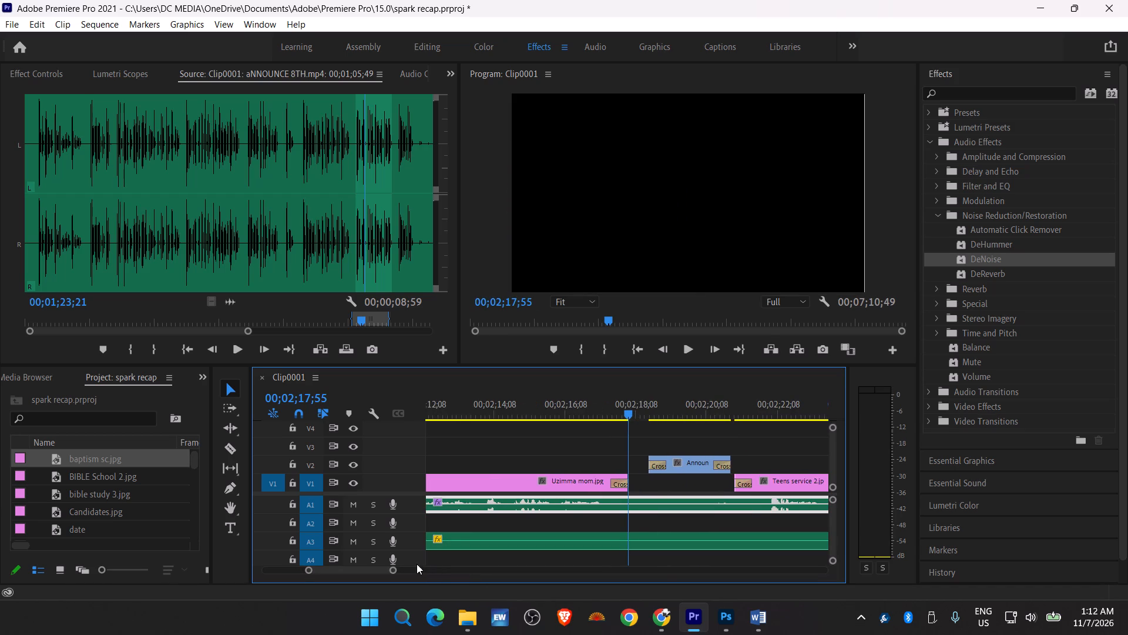
pyautogui.moveTo(696, 464); pyautogui.dragTo(667, 459)
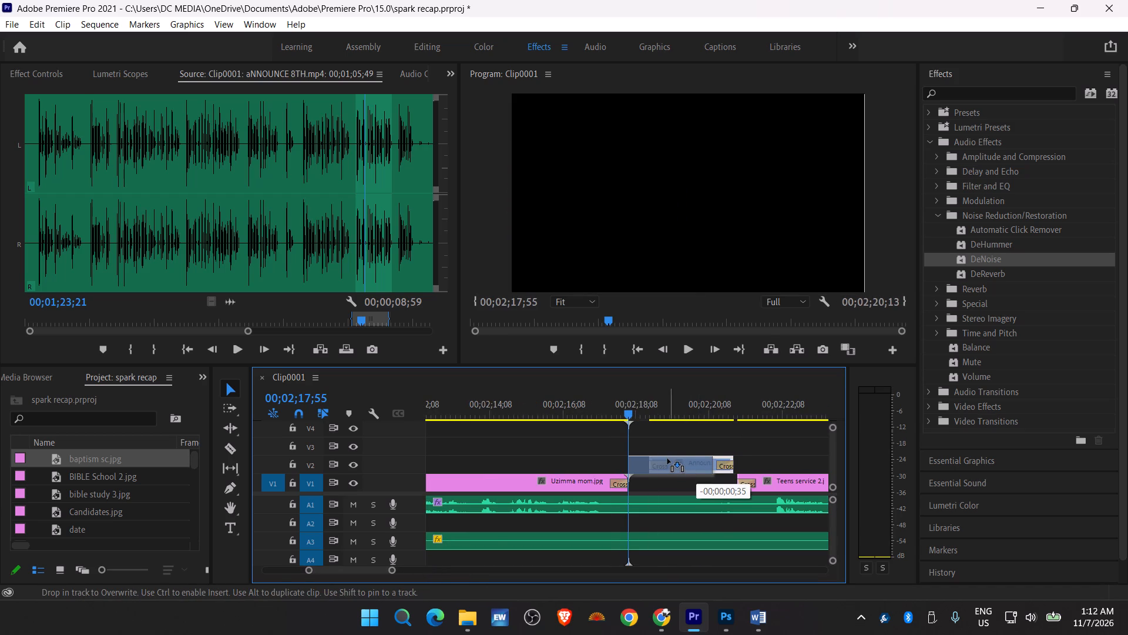
pyautogui.moveTo(667, 459); pyautogui.dragTo(663, 458)
pyautogui.press('space')
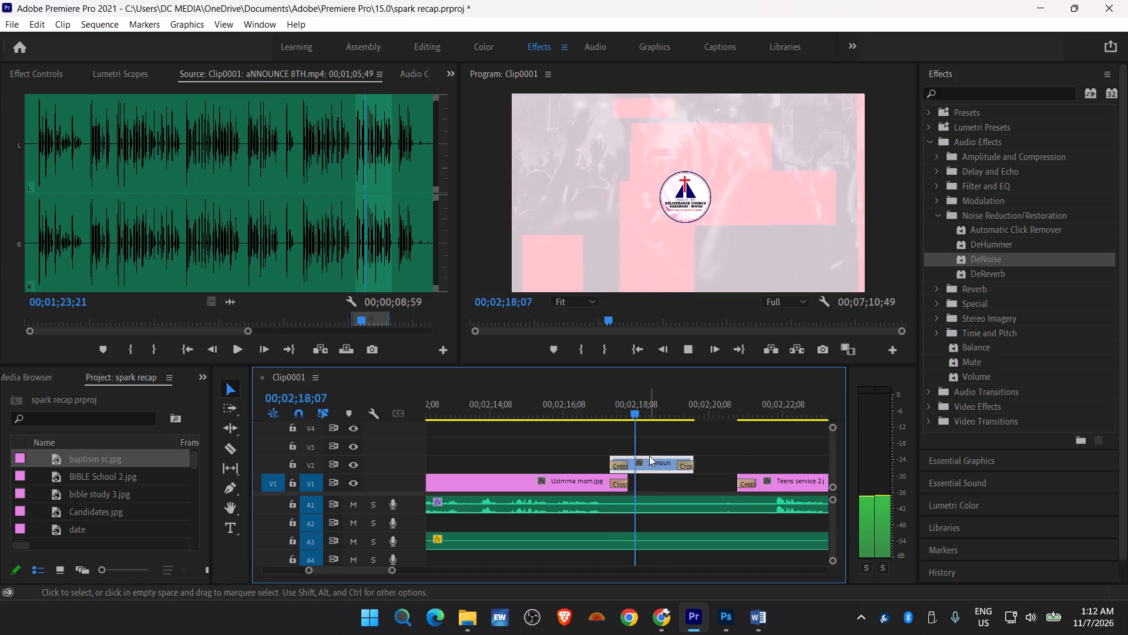
pyautogui.press('space')
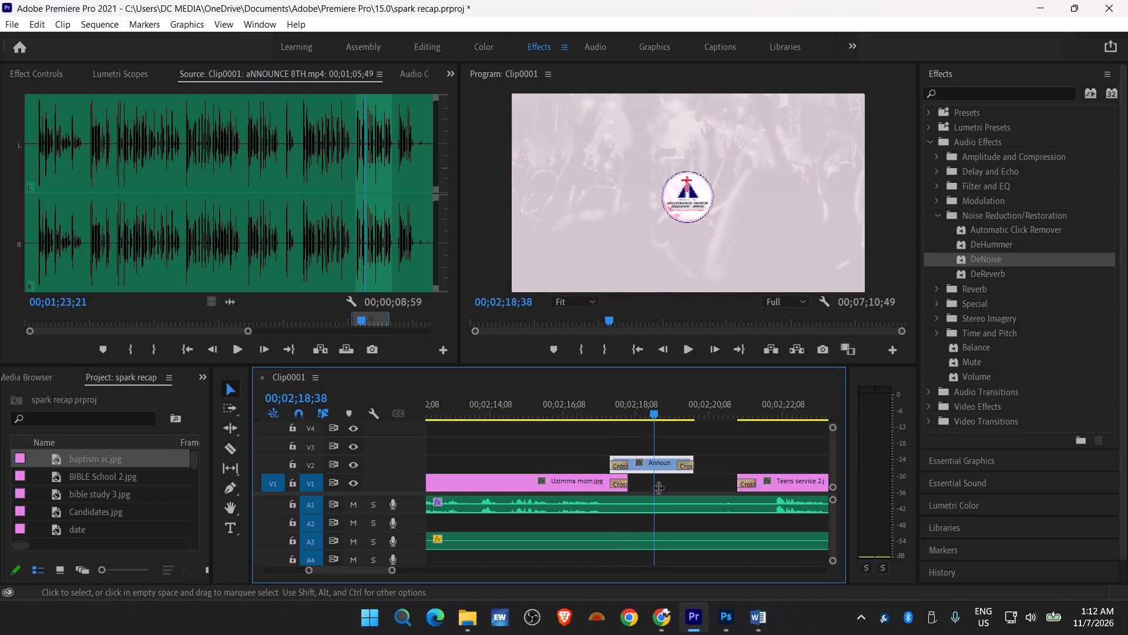
# Split the A1 announcement audio at 00;02;17;55, where Uzimma mom.jpg ends.
pyautogui.press('c')
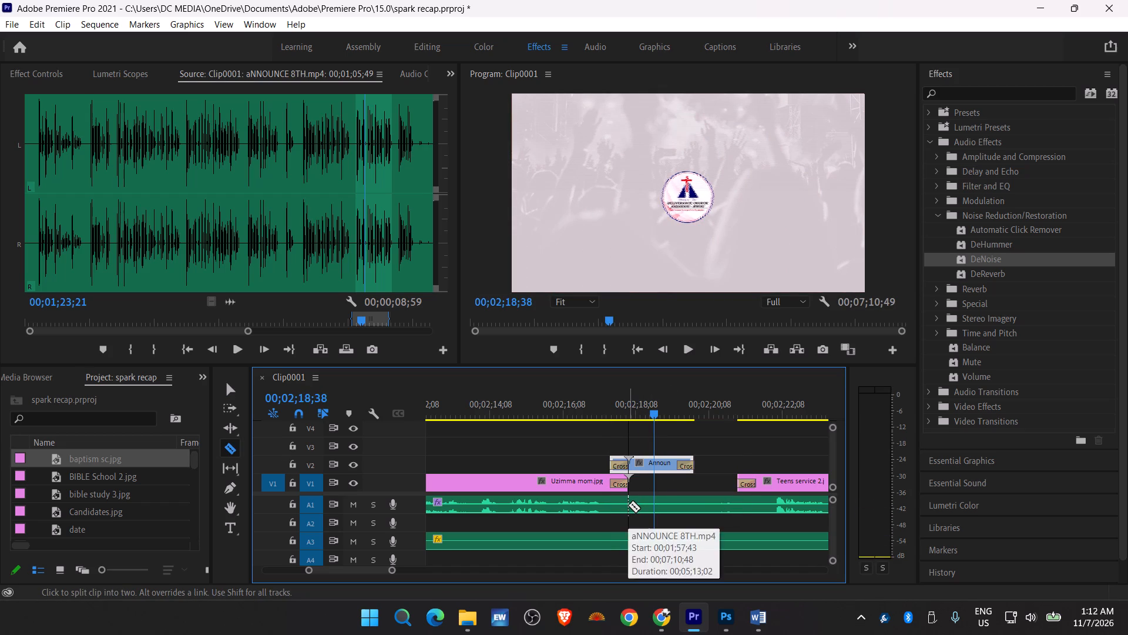
pyautogui.click(628, 505)
pyautogui.press('v')
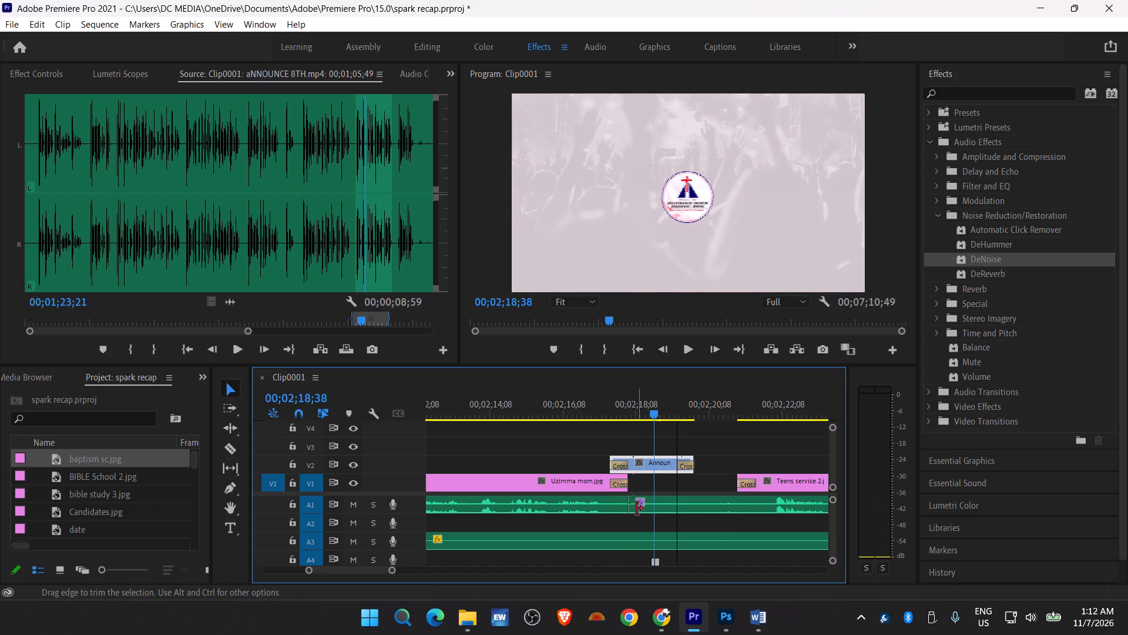
# Play the sequence from 00;02;18;38 through the transition into Teens service 2.jpg to check the announcement audio's timing.
pyautogui.press('space')
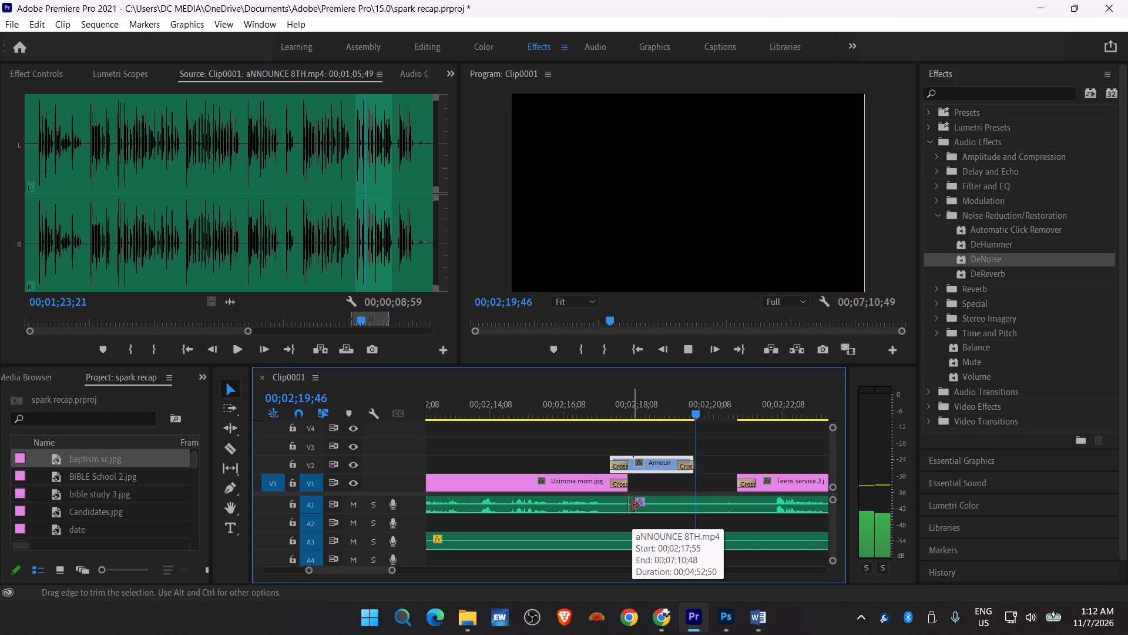
pyautogui.moveTo(394, 573); pyautogui.dragTo(429, 574)
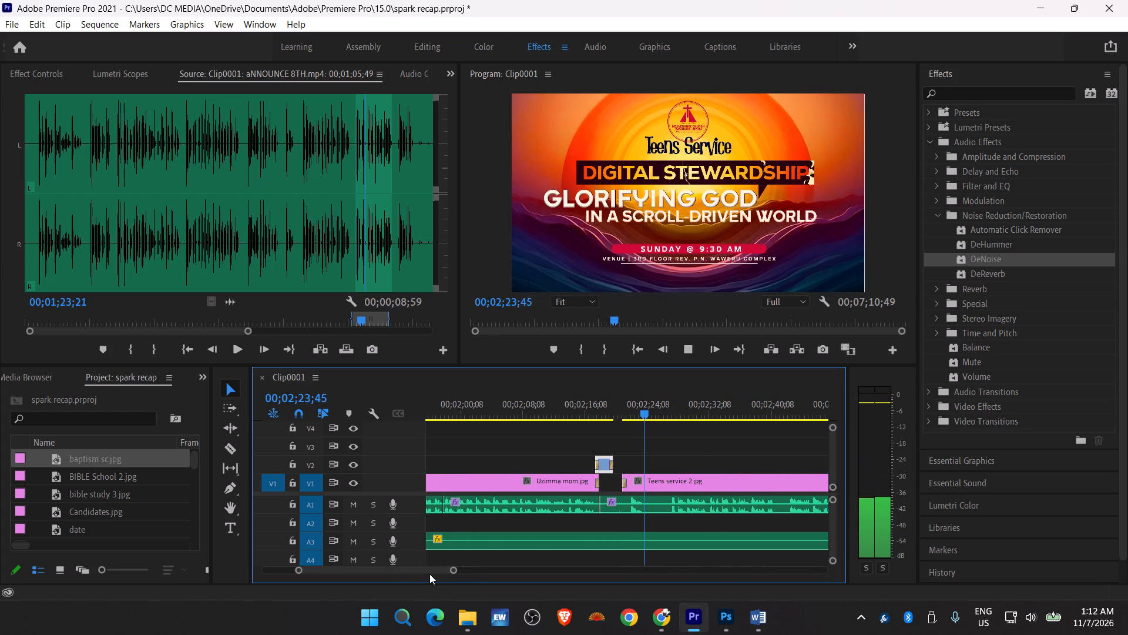
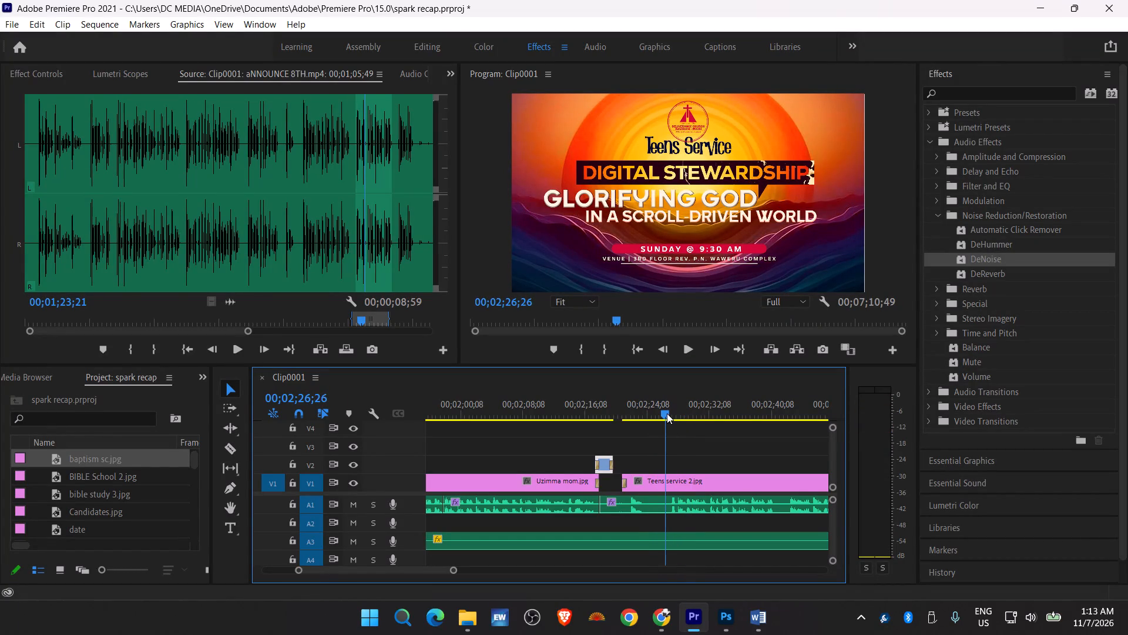
# Trim the start of the A1 announcement audio after the cut at Uzimma mom.jpg's end to 00;02;26;49.
pyautogui.press('Right')
pyautogui.press('Right')
pyautogui.press('Right')
pyautogui.press('Right')
pyautogui.press('Right')
pyautogui.press('Right')
pyautogui.press('Right')
pyautogui.press('Right')
pyautogui.press('Right')
pyautogui.press('Right')
pyautogui.press('Right')
pyautogui.press('Right')
pyautogui.press('Right')
pyautogui.press('Right')
pyautogui.press('Right')
pyautogui.press('Right')
pyautogui.press('Right')
pyautogui.press('Right')
pyautogui.press('Right')
pyautogui.press('Right')
pyautogui.press('Right')
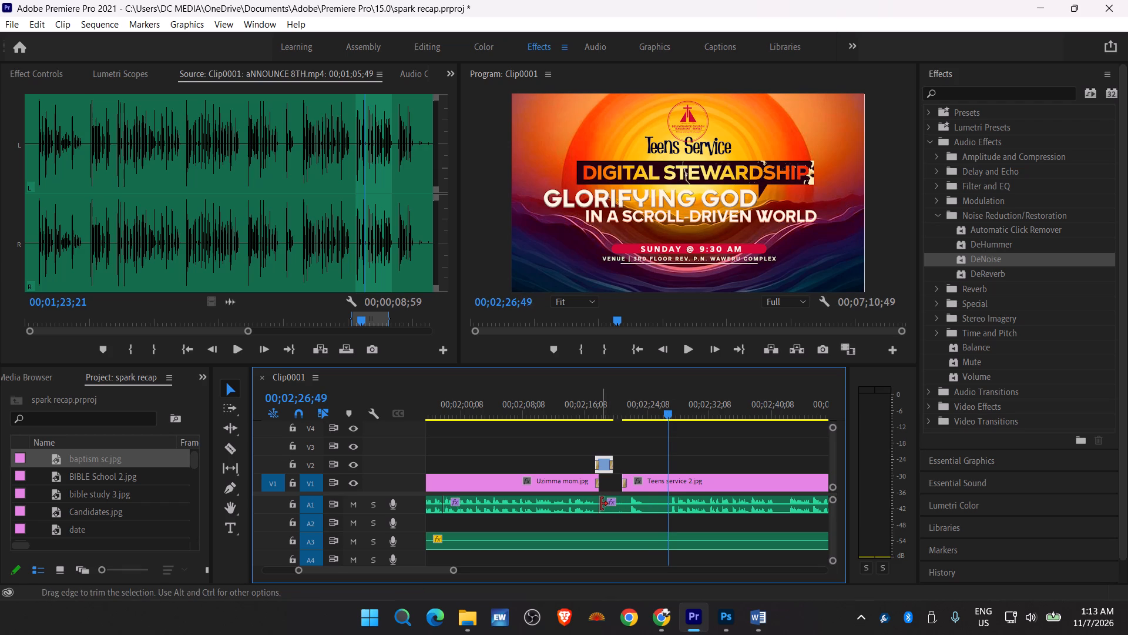
pyautogui.moveTo(601, 504); pyautogui.dragTo(667, 512)
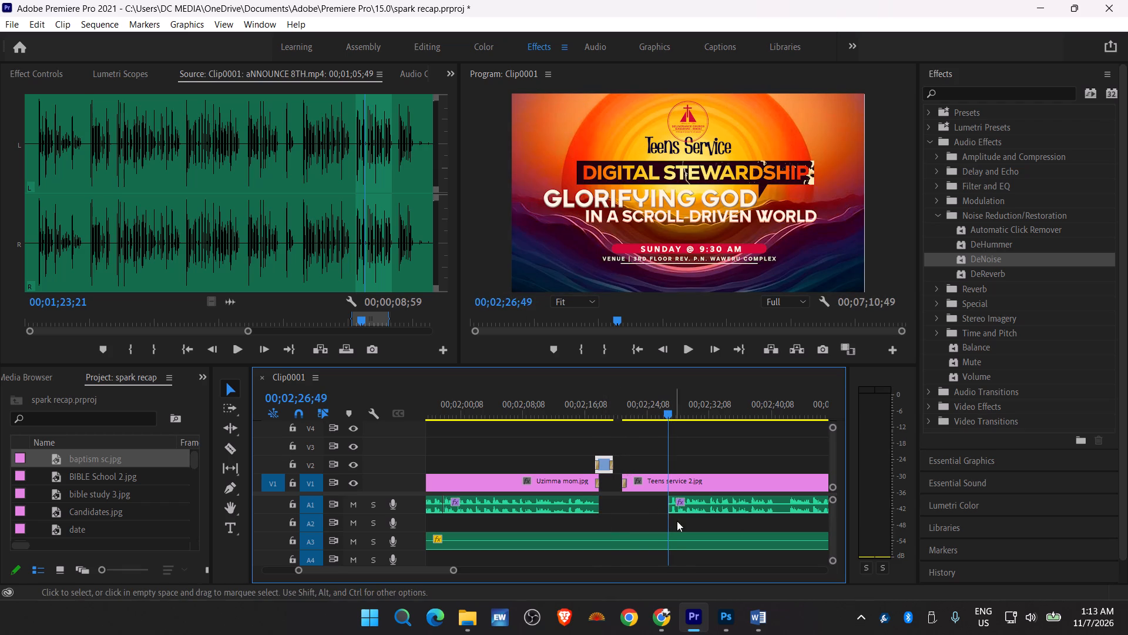
# Move the trimmed A1 announcement audio earlier to start beneath the V2 transition clip, at about 00;02;19.
pyautogui.moveTo(706, 502); pyautogui.dragTo(657, 500)
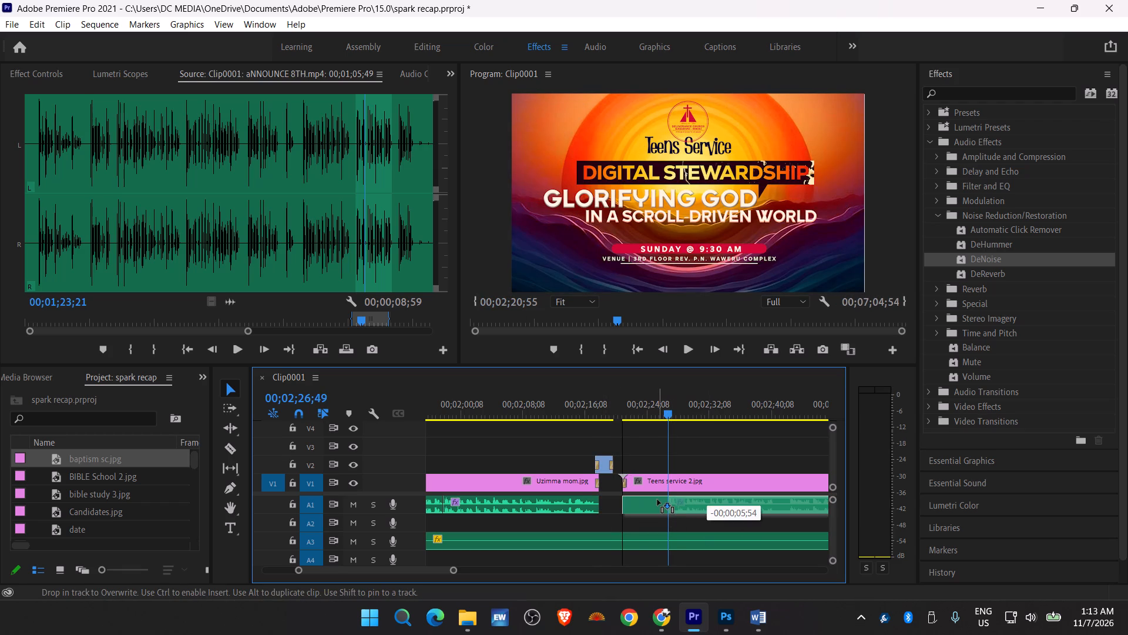
pyautogui.moveTo(657, 500); pyautogui.dragTo(648, 500)
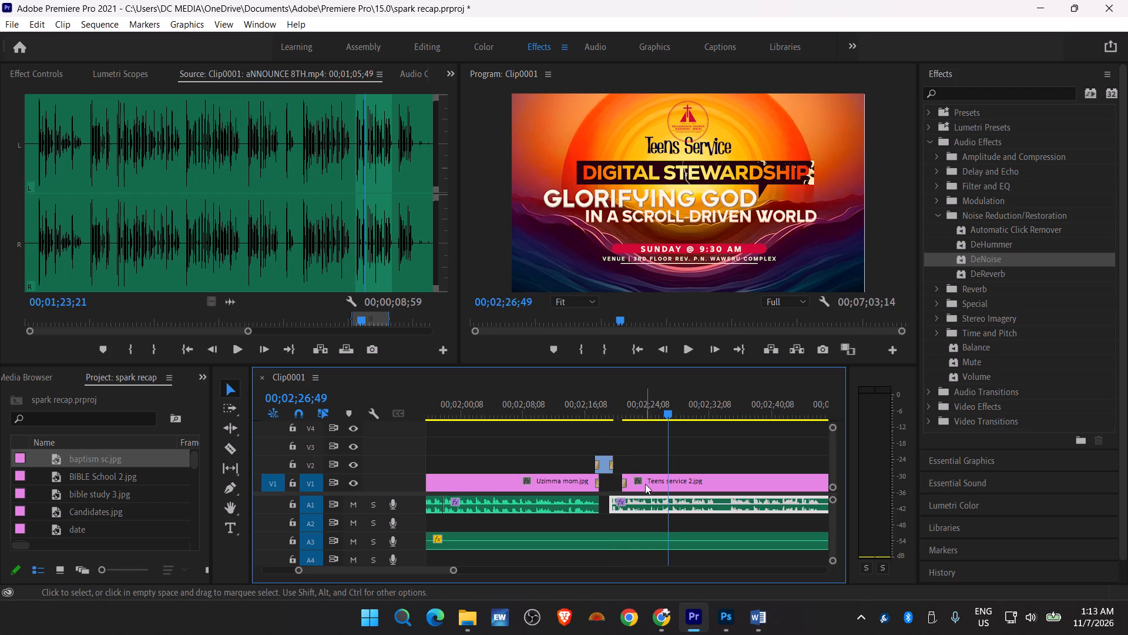
# Delete Teens service 2.jpg from V1.
pyautogui.click(645, 484)
pyautogui.press('BackSpace')
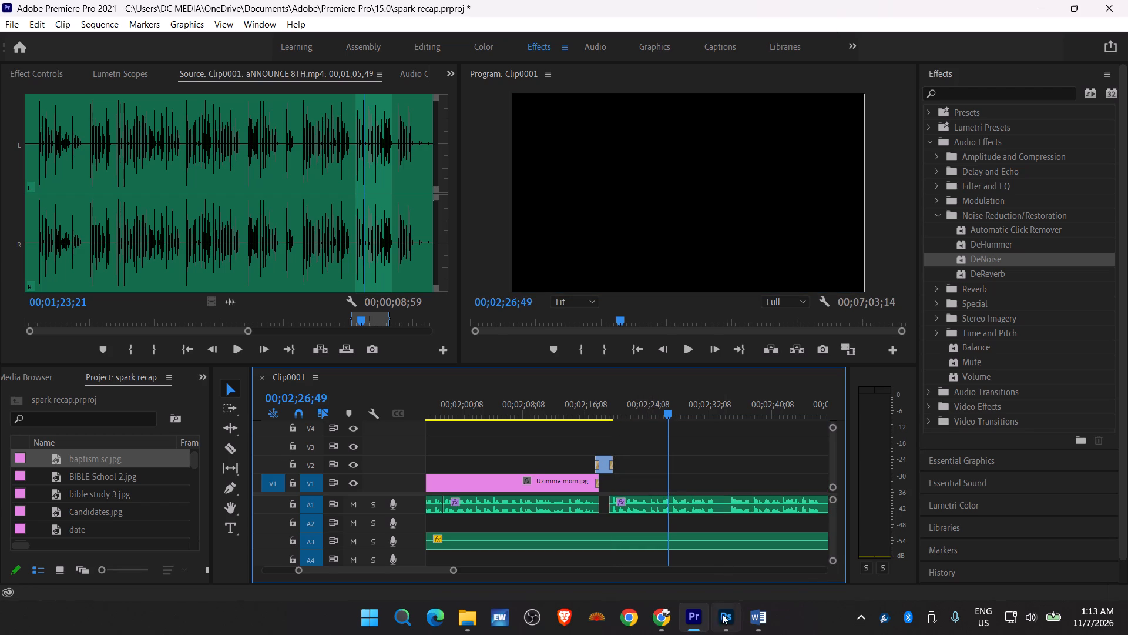
# Switch to Photoshop and delete the Baptism copy and Baptism layers, keeping the Brightness/Contrast adjustment layer.
pyautogui.click(724, 623)
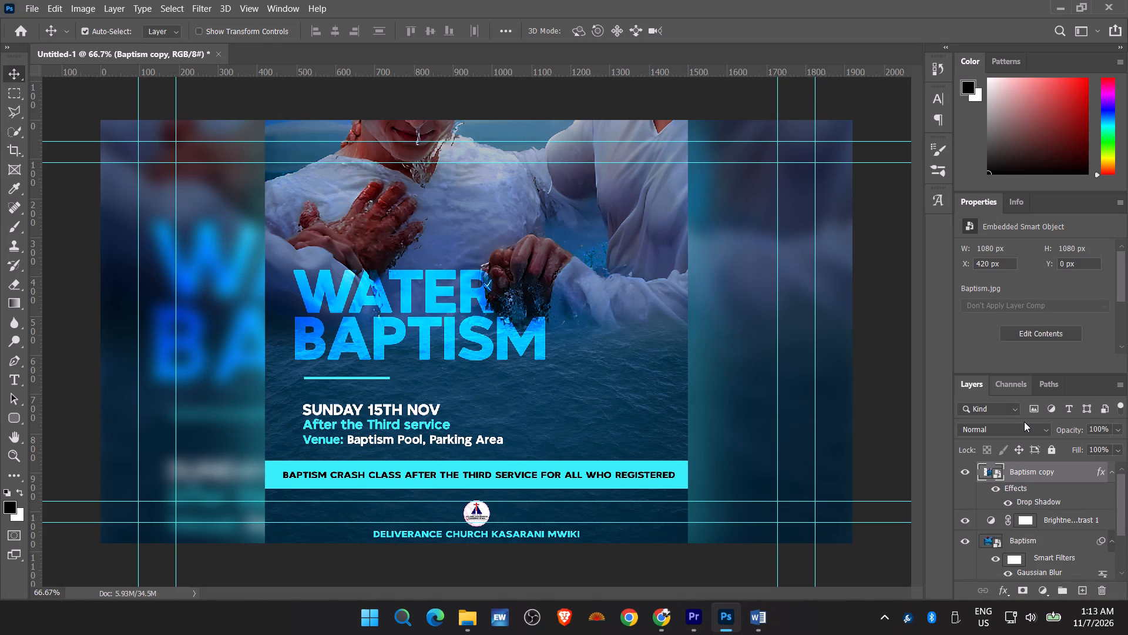
pyautogui.click(1040, 473)
pyautogui.press('BackSpace')
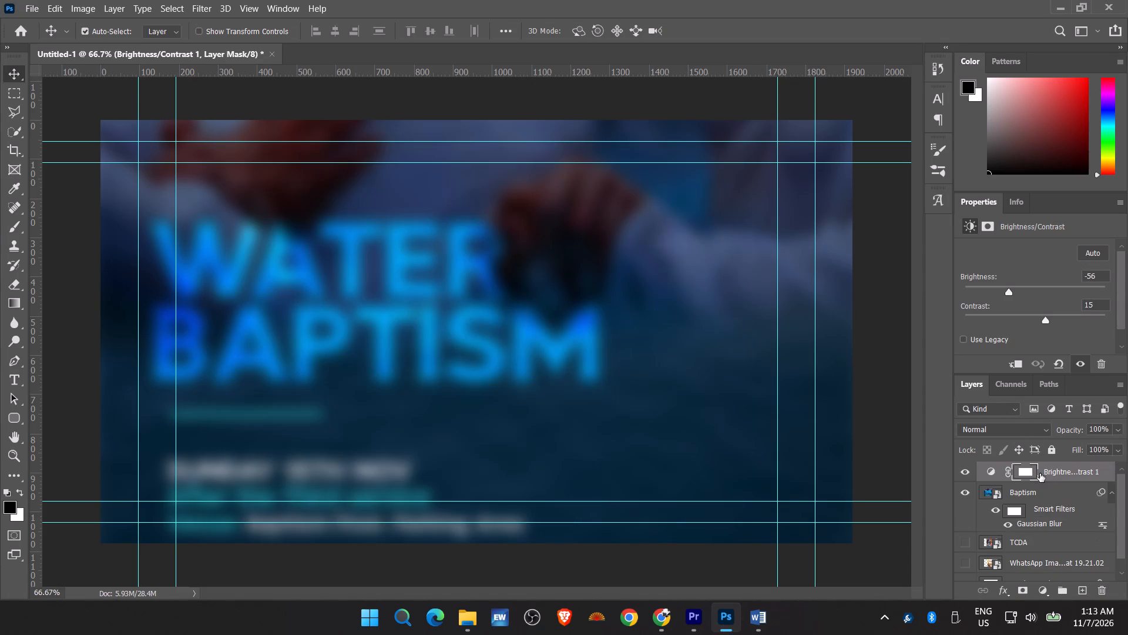
pyautogui.click(1055, 493)
pyautogui.press('BackSpace')
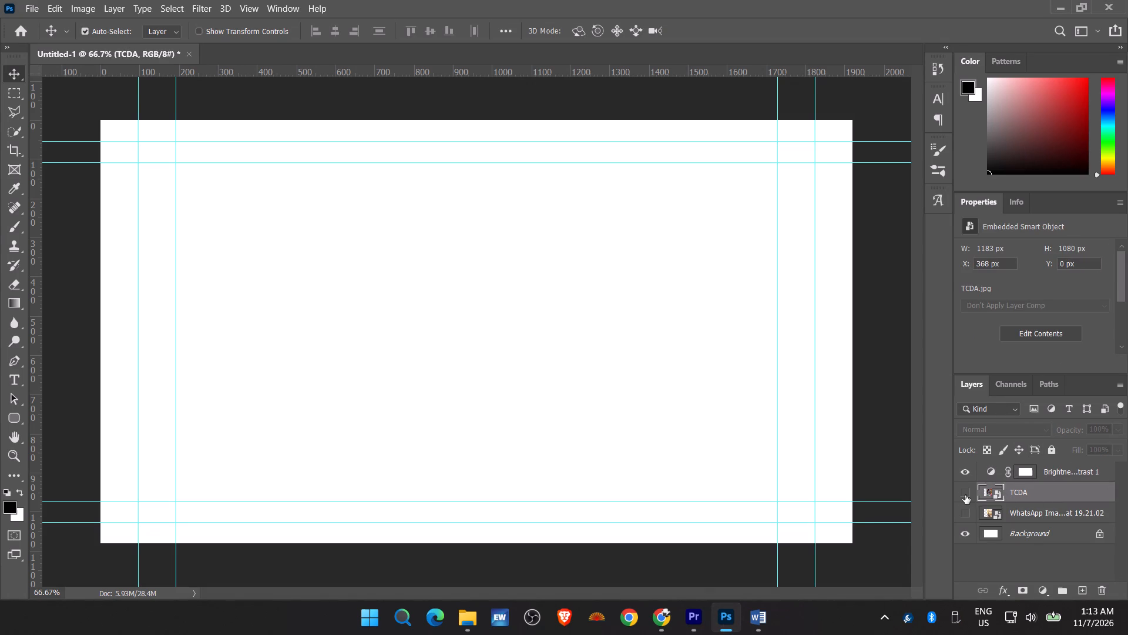
# Show the TCDA layer, duplicate it, and place the copy above the Brightness/Contrast 1 layer.
pyautogui.click(965, 498)
pyautogui.click(1036, 499)
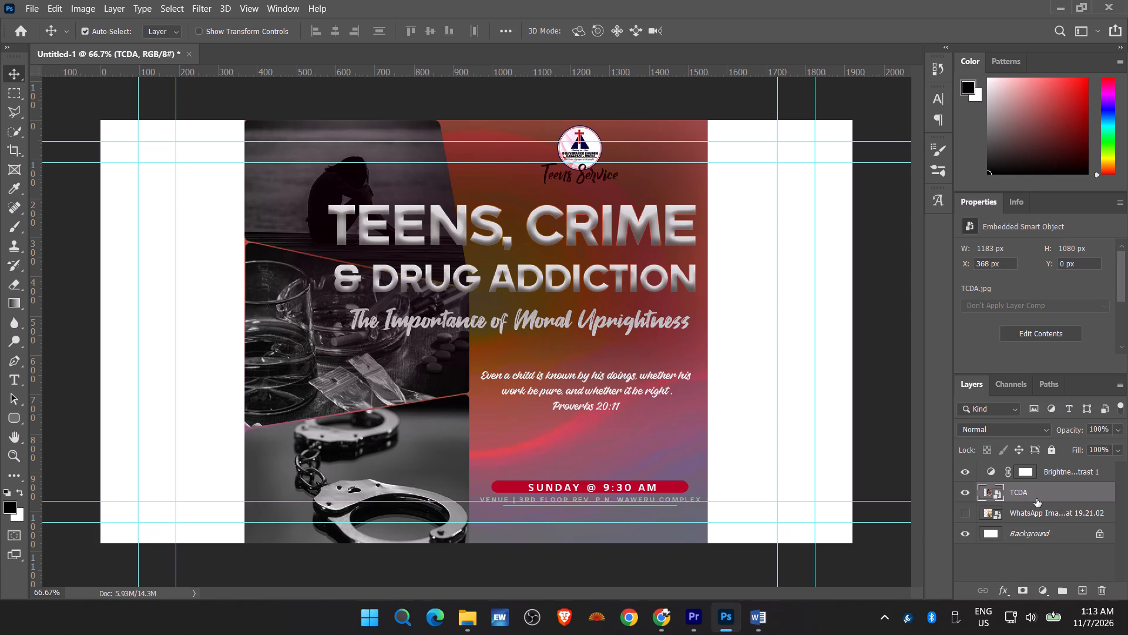
pyautogui.hotkey('ctrl', 'j')
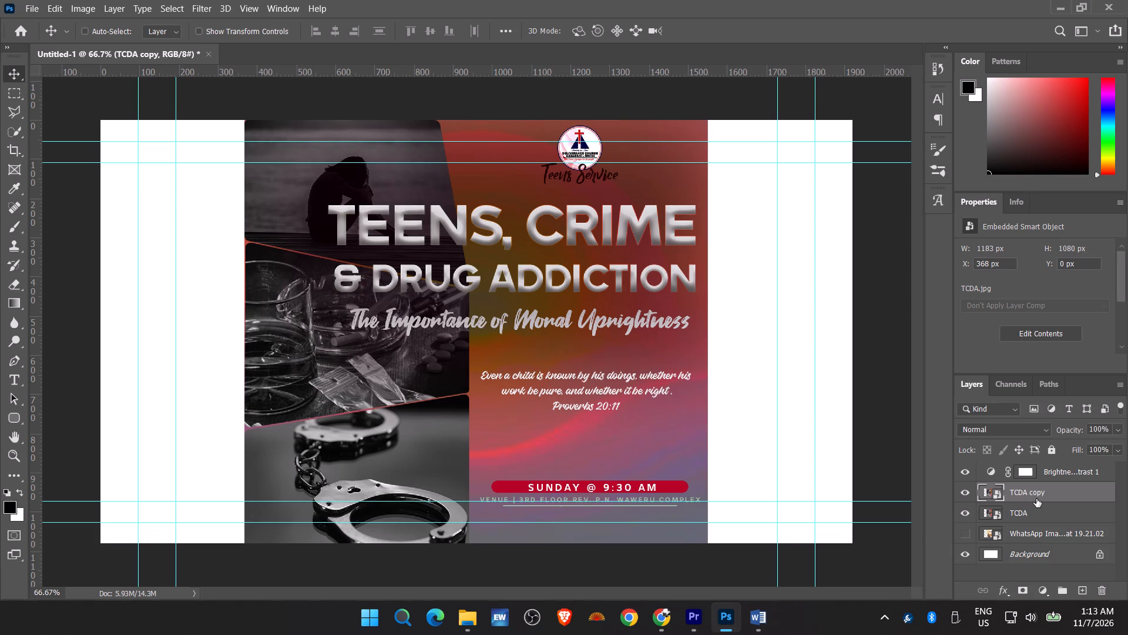
pyautogui.moveTo(1056, 499); pyautogui.dragTo(1044, 470)
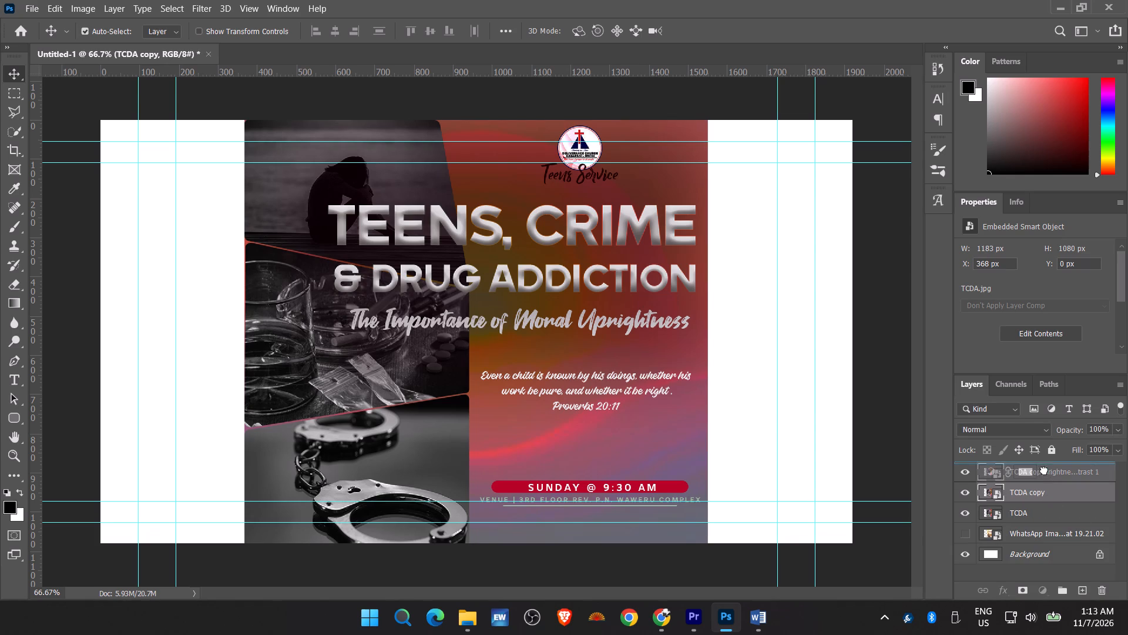
pyautogui.moveTo(1044, 470); pyautogui.dragTo(1042, 468)
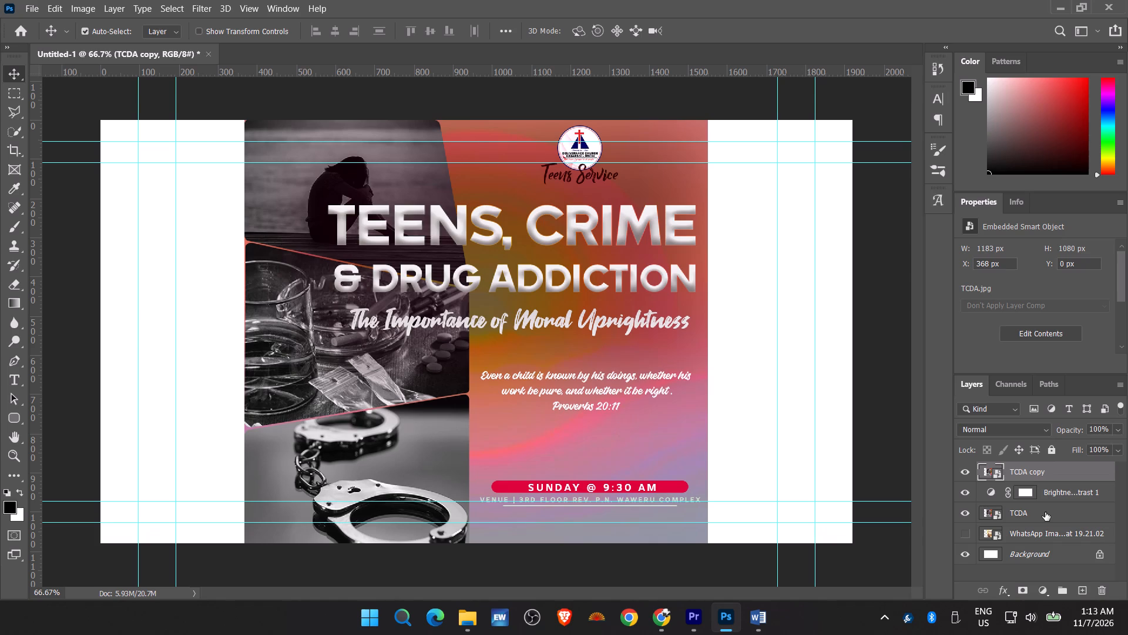
# Scale the original TCDA layer to 263.37% to span the 1920 px canvas width, and shift it down so its top meets the canvas top.
pyautogui.click(1045, 512)
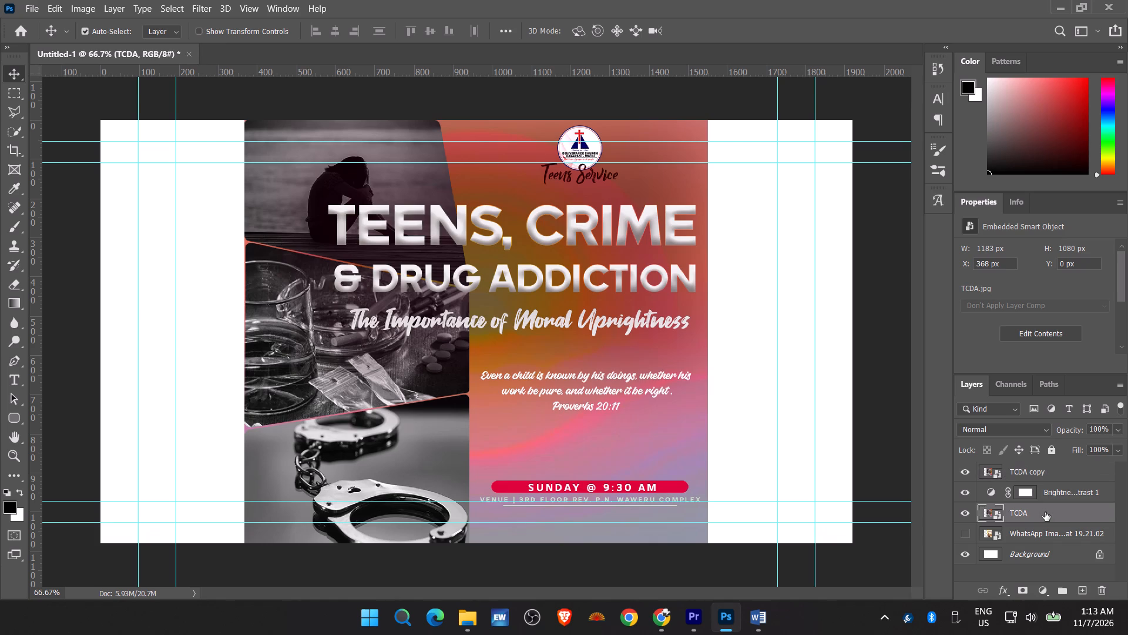
pyautogui.hotkey('ctrl', 't')
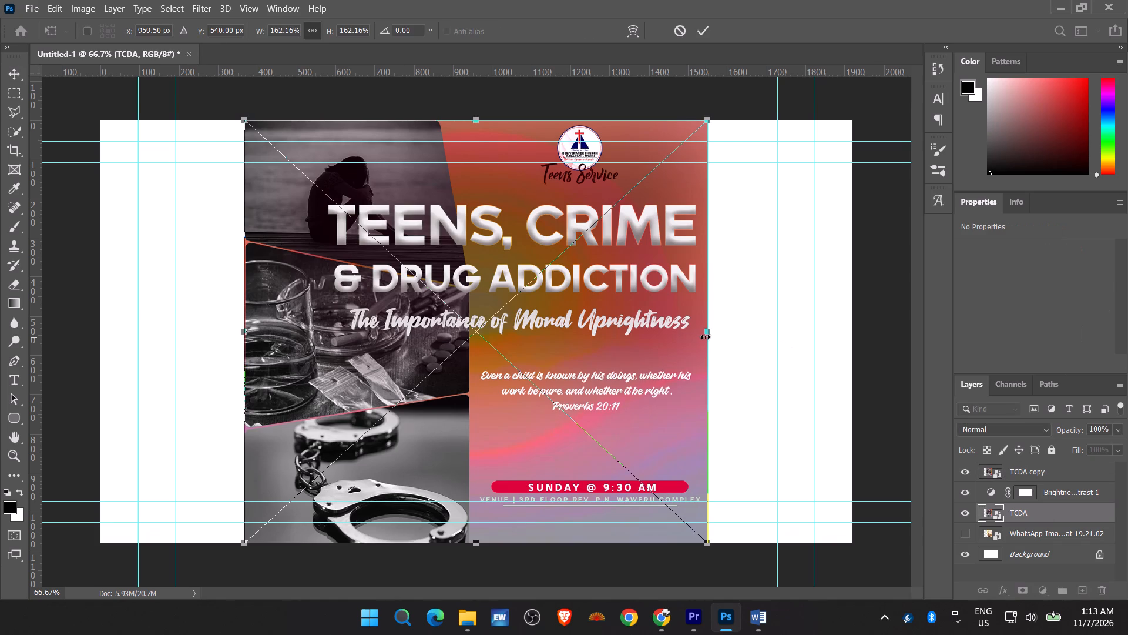
pyautogui.moveTo(704, 336); pyautogui.dragTo(847, 340)
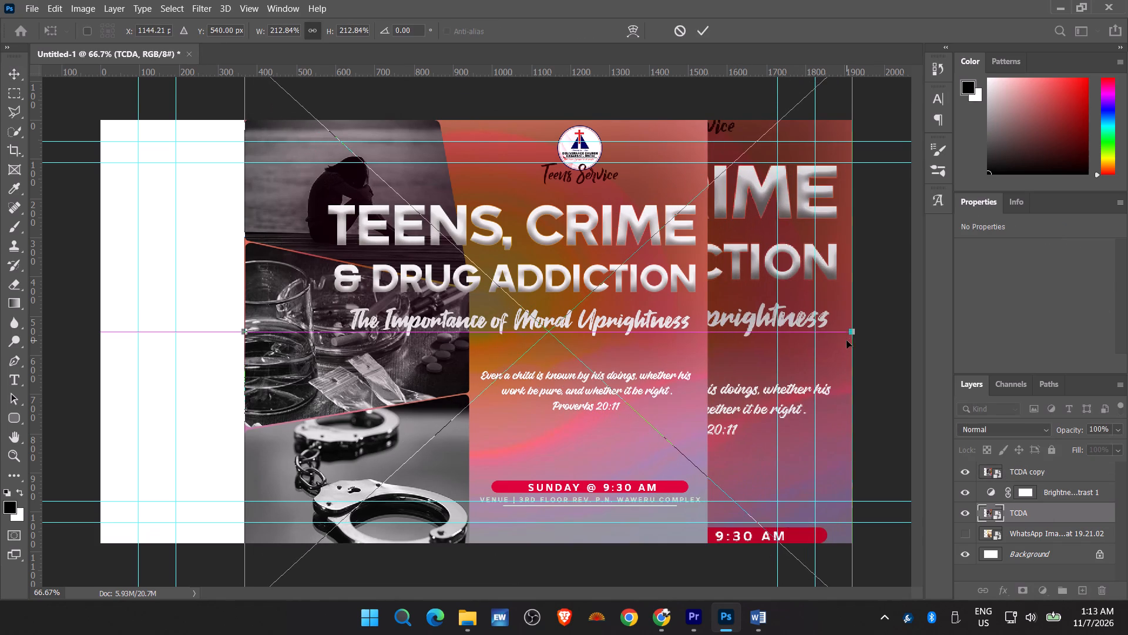
pyautogui.moveTo(243, 328); pyautogui.dragTo(221, 328)
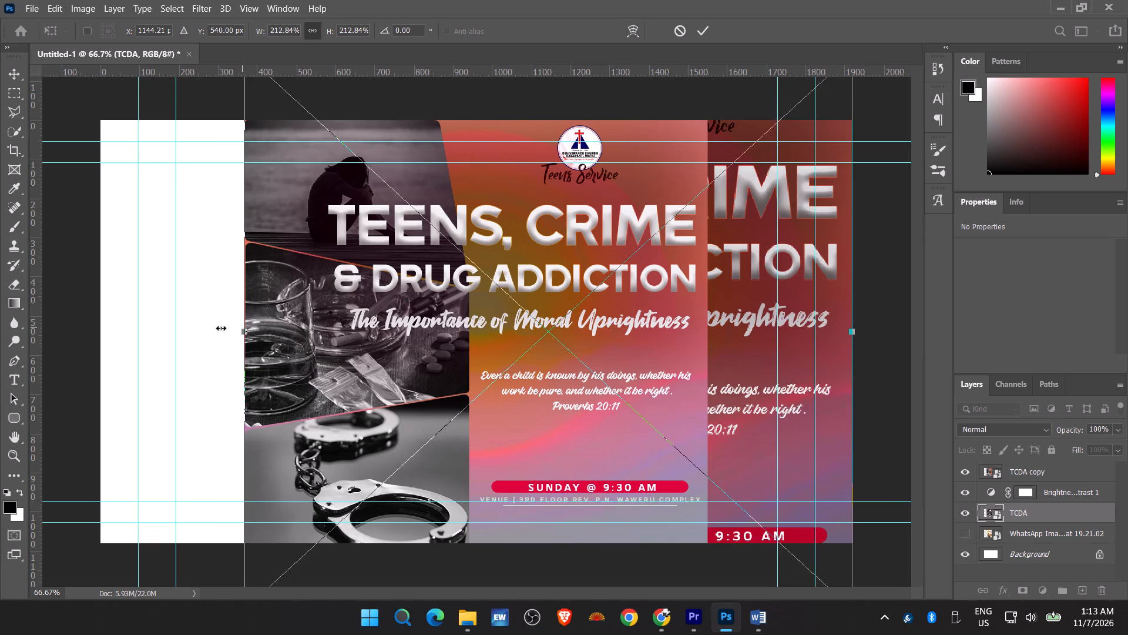
pyautogui.moveTo(221, 328); pyautogui.dragTo(101, 332)
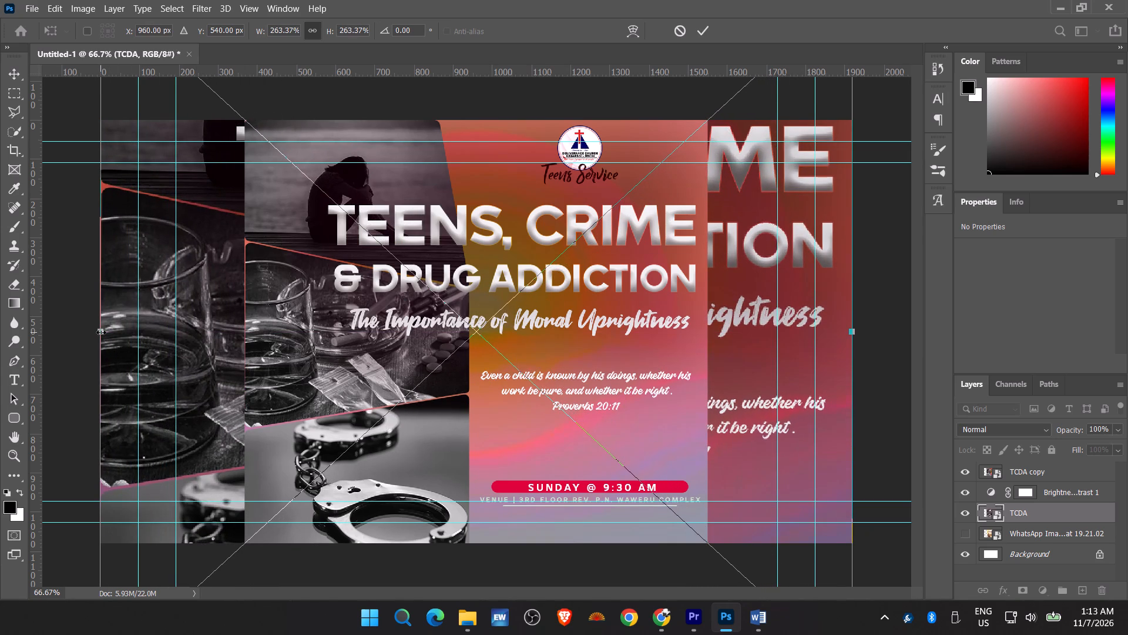
pyautogui.moveTo(211, 284); pyautogui.dragTo(207, 358)
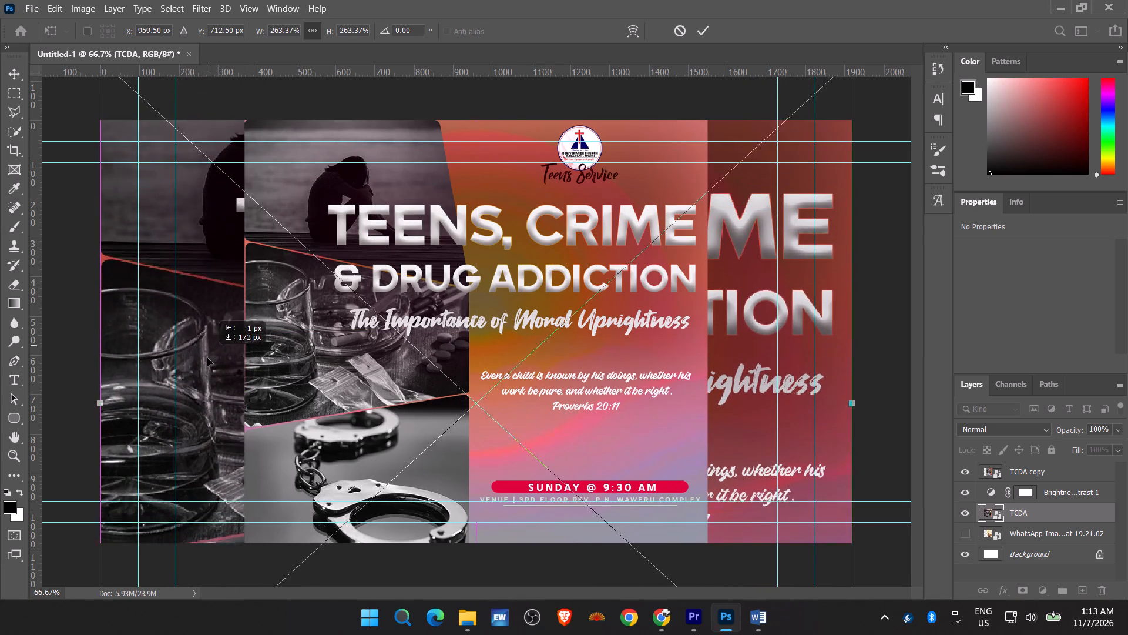
pyautogui.moveTo(207, 358); pyautogui.dragTo(211, 419)
pyautogui.press('Return')
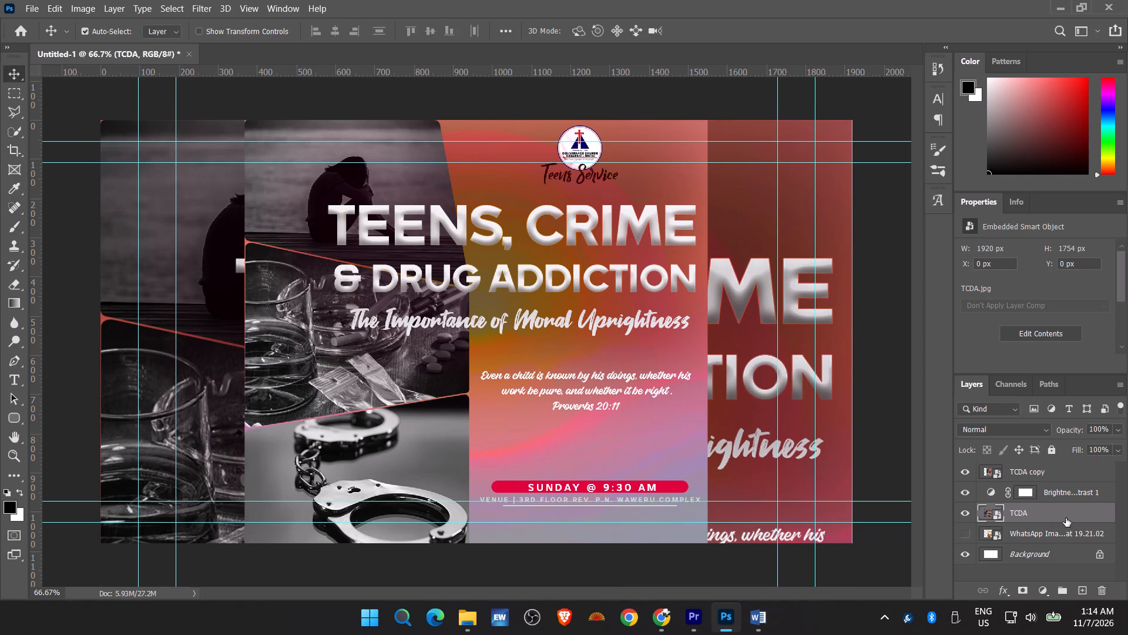
# Apply a Gaussian Blur with a 16.6-pixel radius to the enlarged TCDA background layer.
pyautogui.hotkey('ctrl', 'alt', 'f')
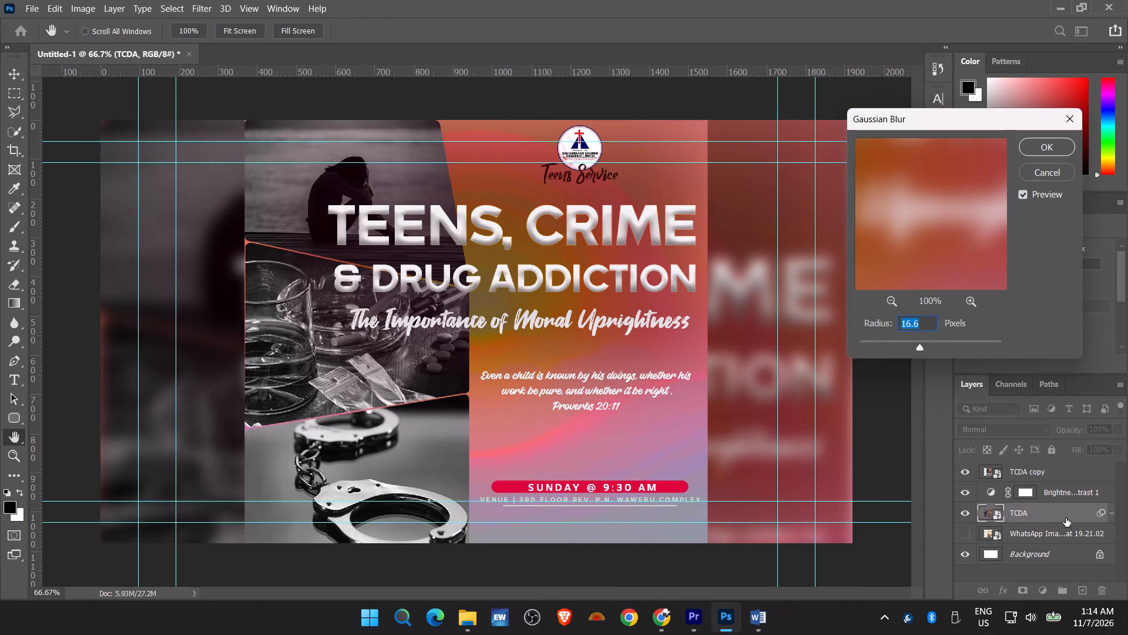
pyautogui.press('Return')
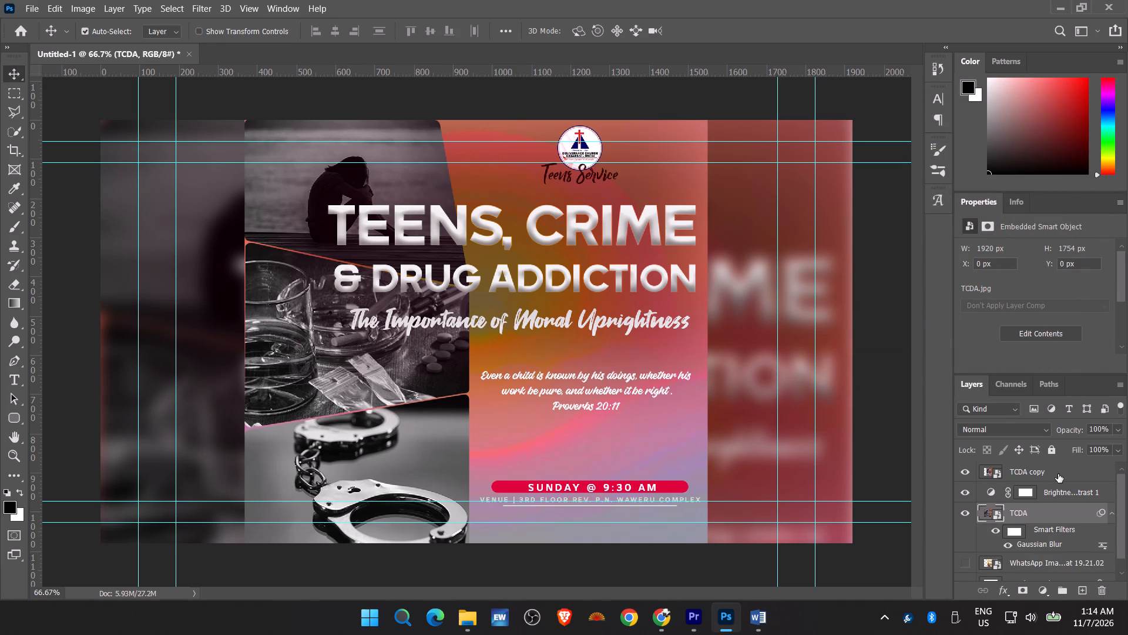
# Add a Drop Shadow to the TCDA copy layer, using the pinkish red #d27a79 sampled from the poster.
pyautogui.doubleClick(1059, 474)
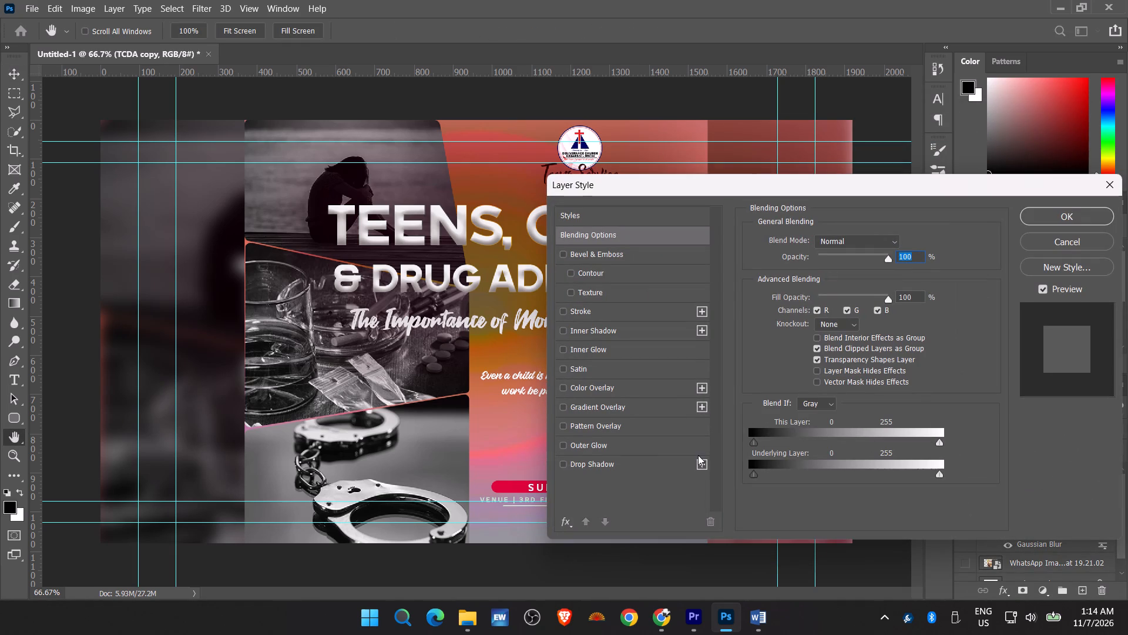
pyautogui.click(646, 464)
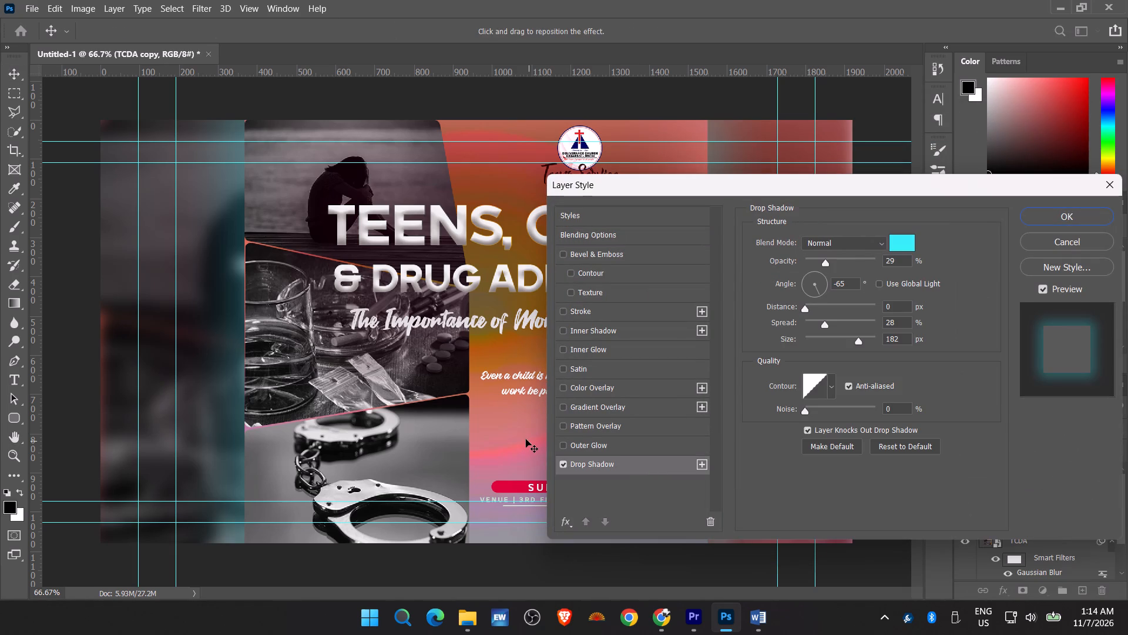
pyautogui.click(904, 247)
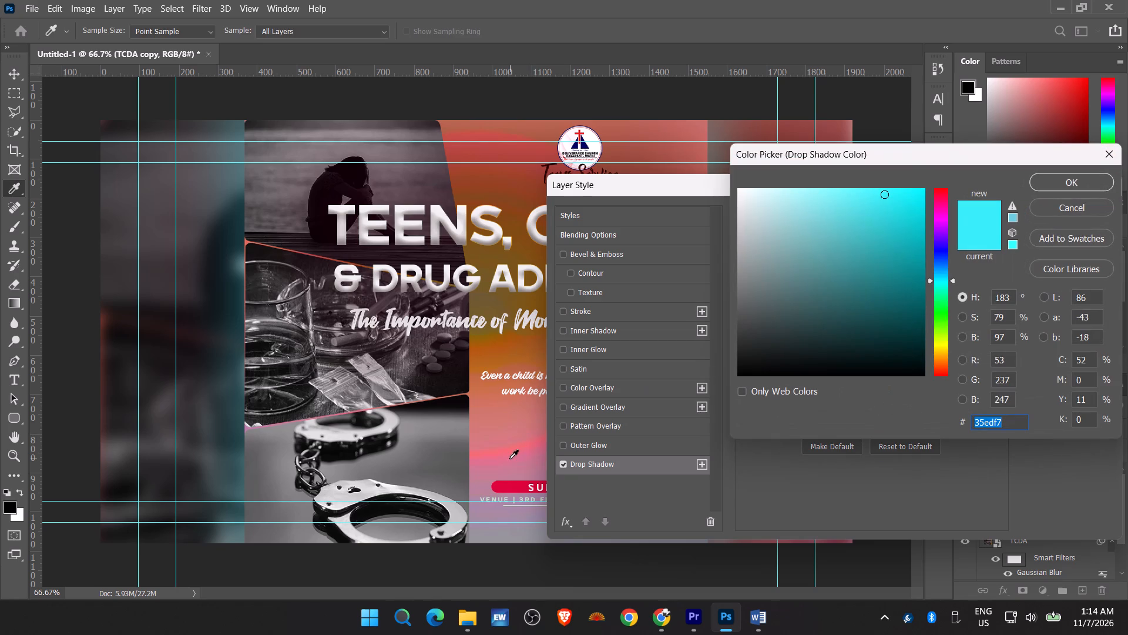
pyautogui.click(515, 444)
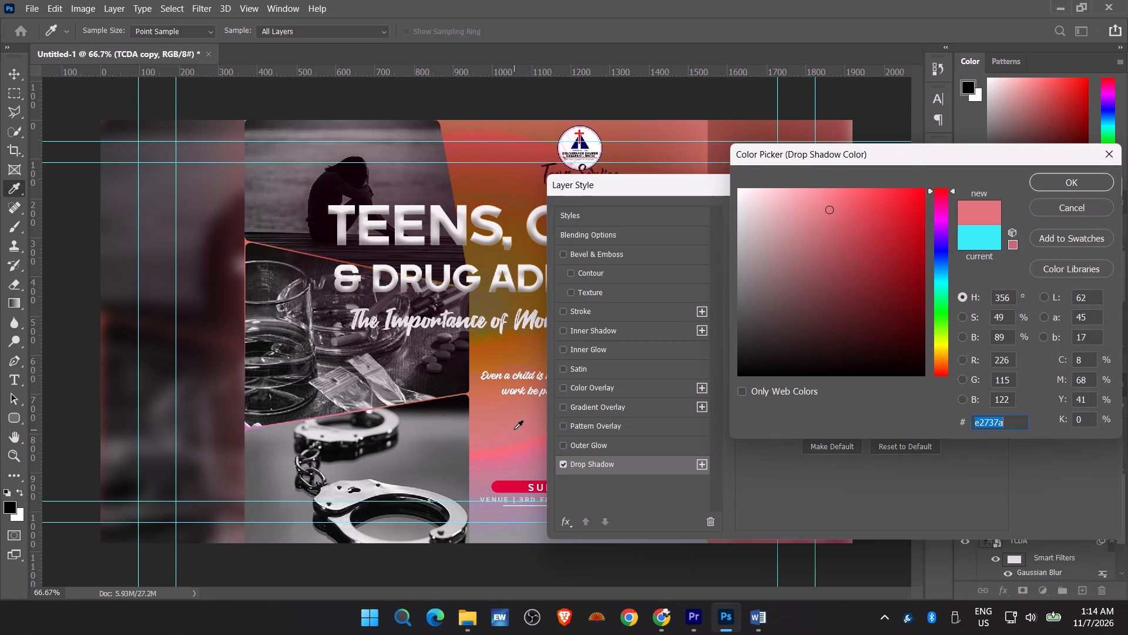
pyautogui.click(514, 429)
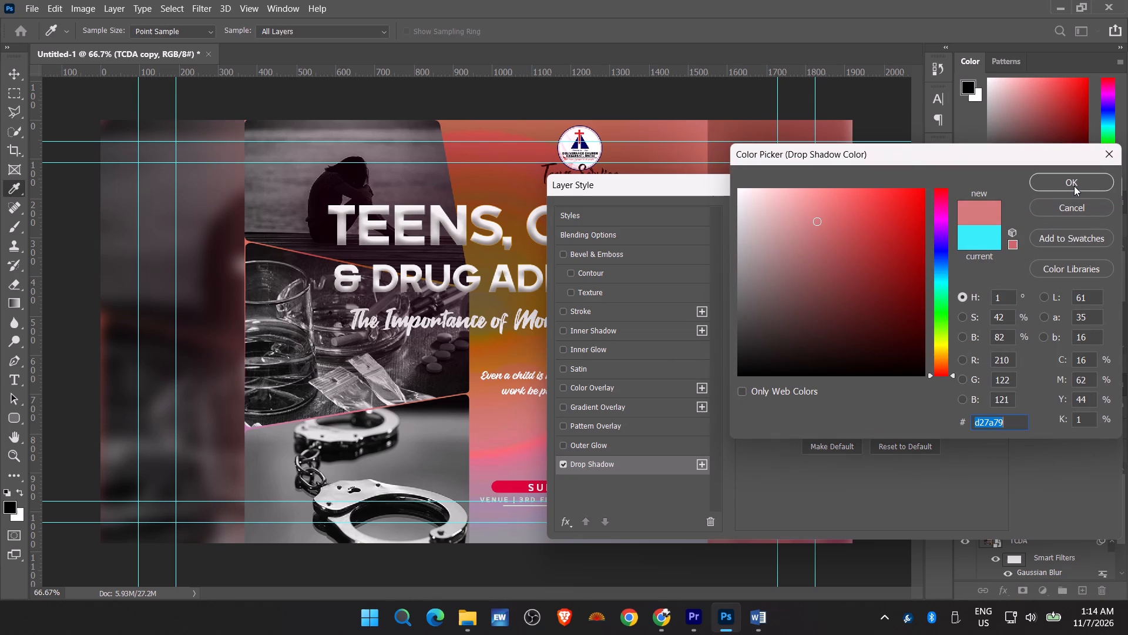
pyautogui.click(1074, 186)
pyautogui.click(1081, 216)
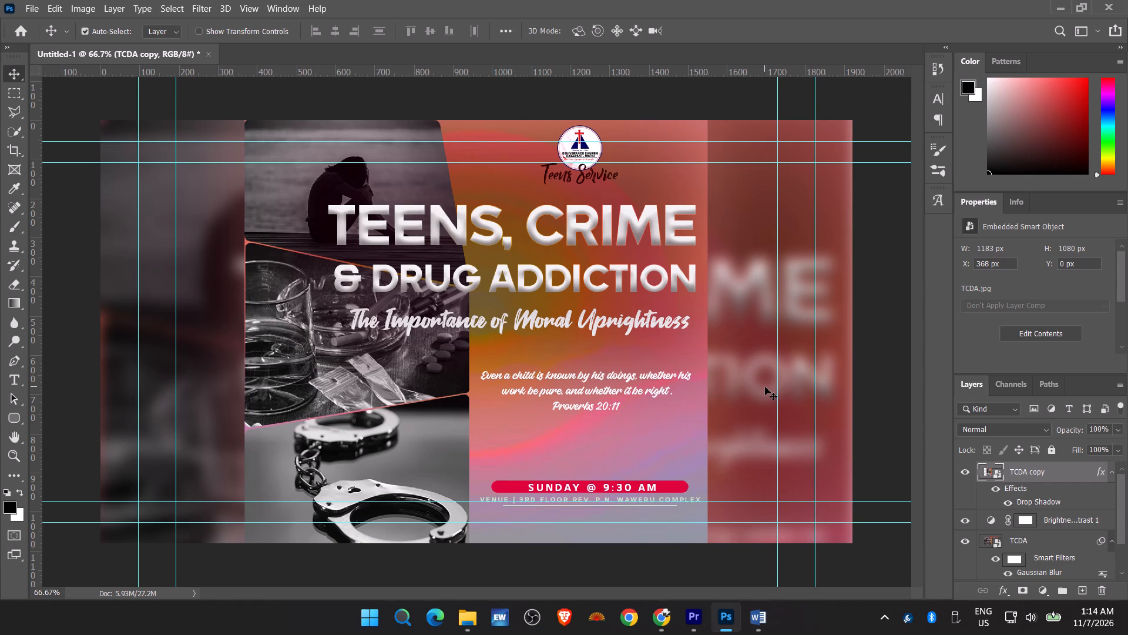
# Save the widescreen Teens, Crime & Drug Addiction poster as a JPEG named "tcda sc" in the POSTERS folder, at quality 10.
pyautogui.hotkey('ctrl', 'shift', 's')
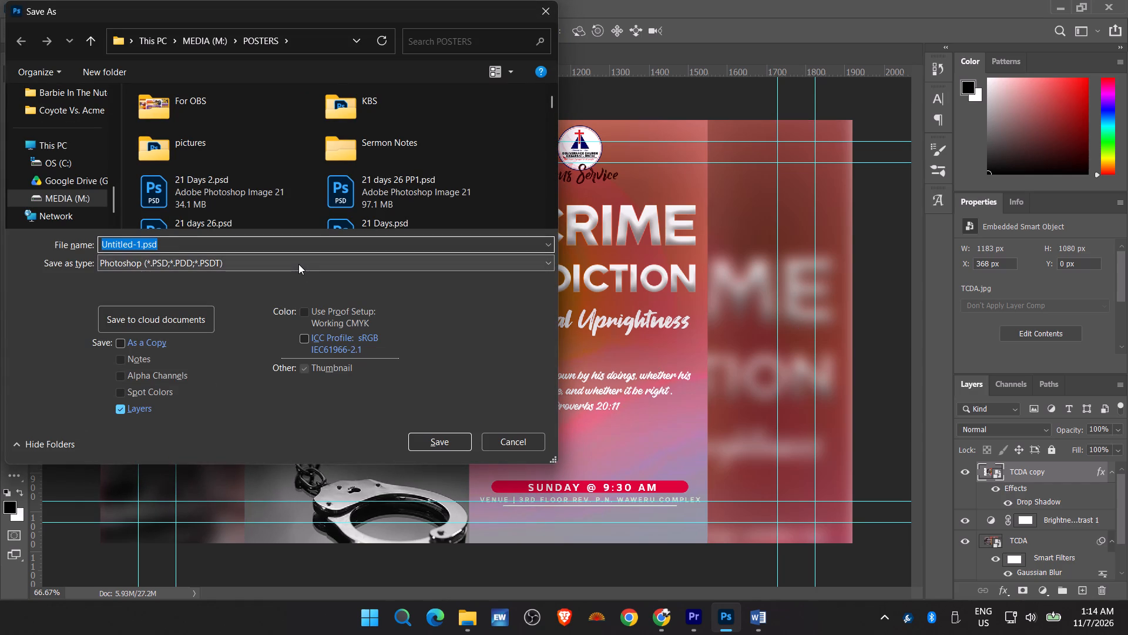
pyautogui.press('t')
pyautogui.write('cda')
pyautogui.press('space')
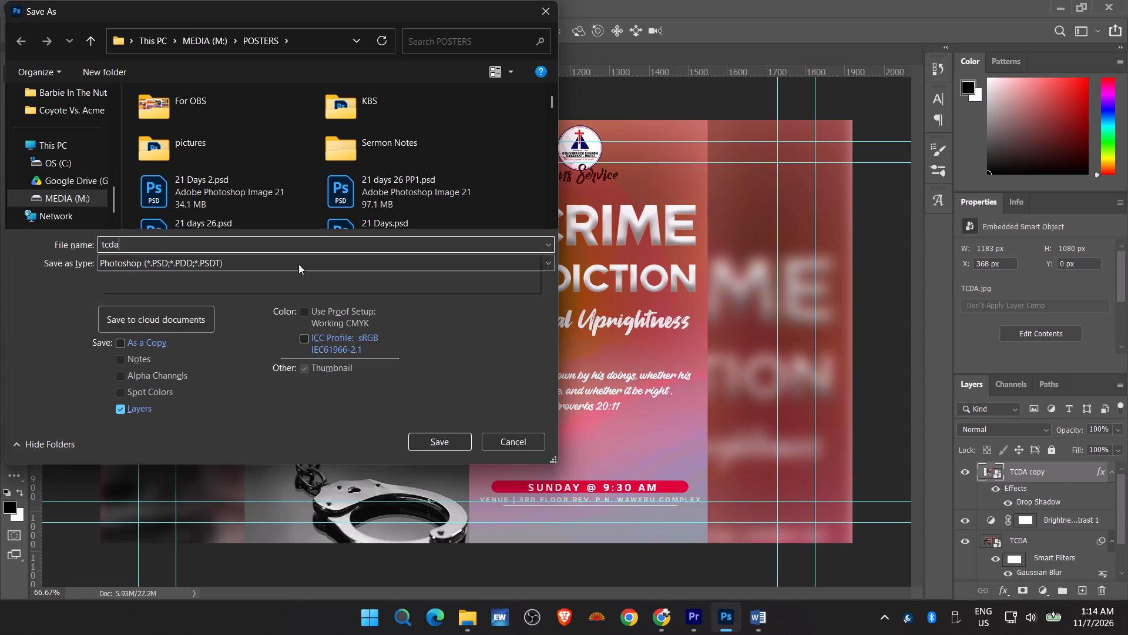
pyautogui.write('sc')
pyautogui.click(219, 261)
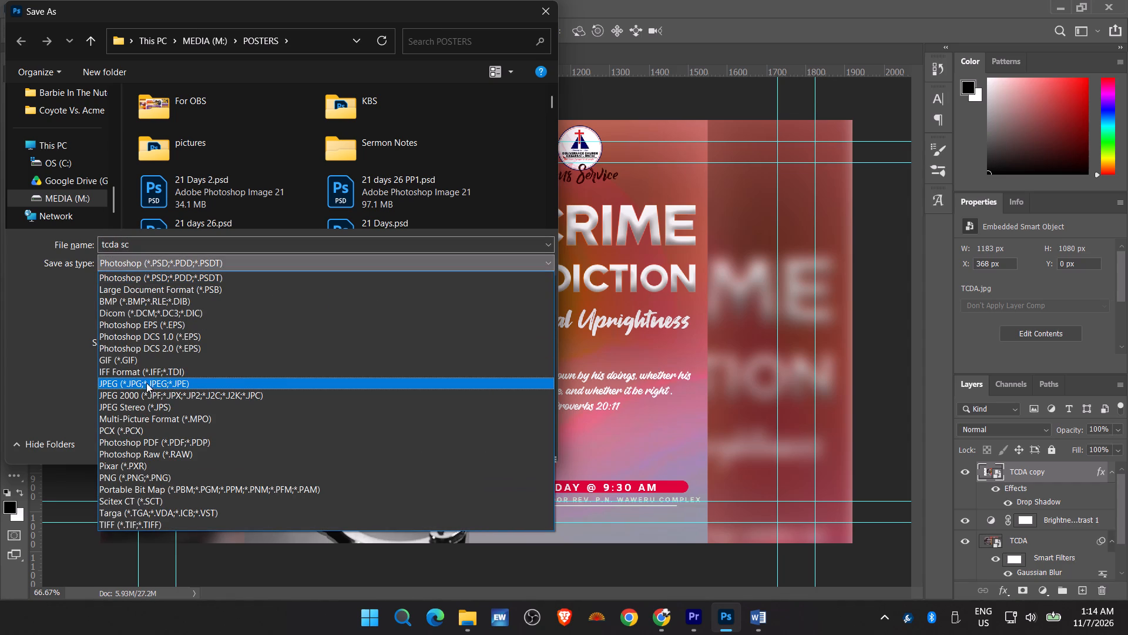
pyautogui.click(156, 381)
pyautogui.click(441, 430)
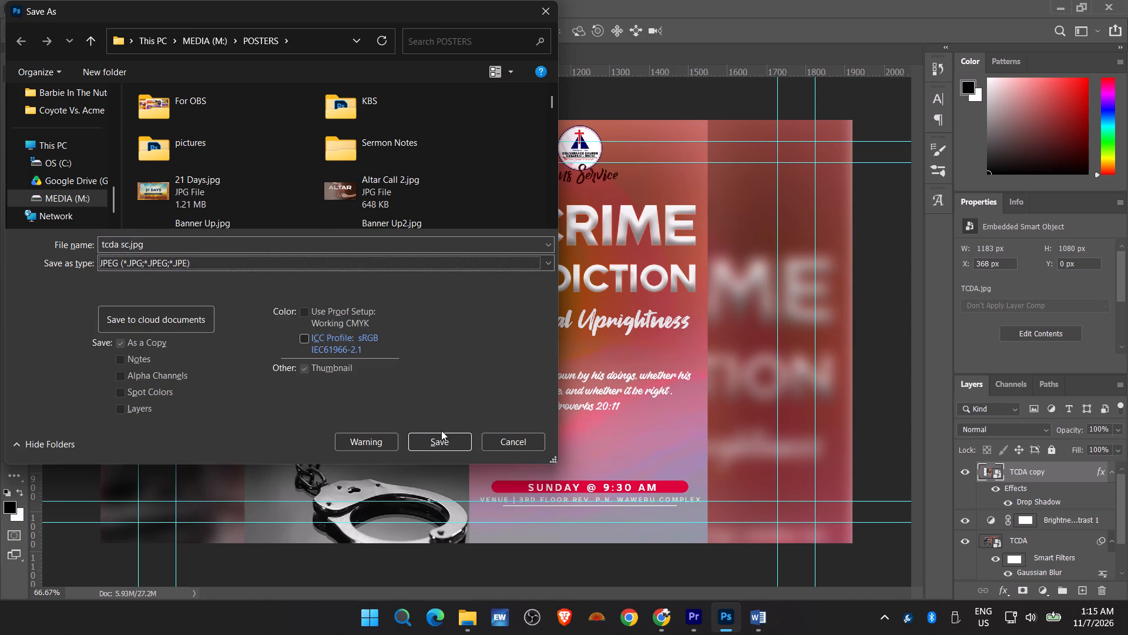
pyautogui.click(446, 438)
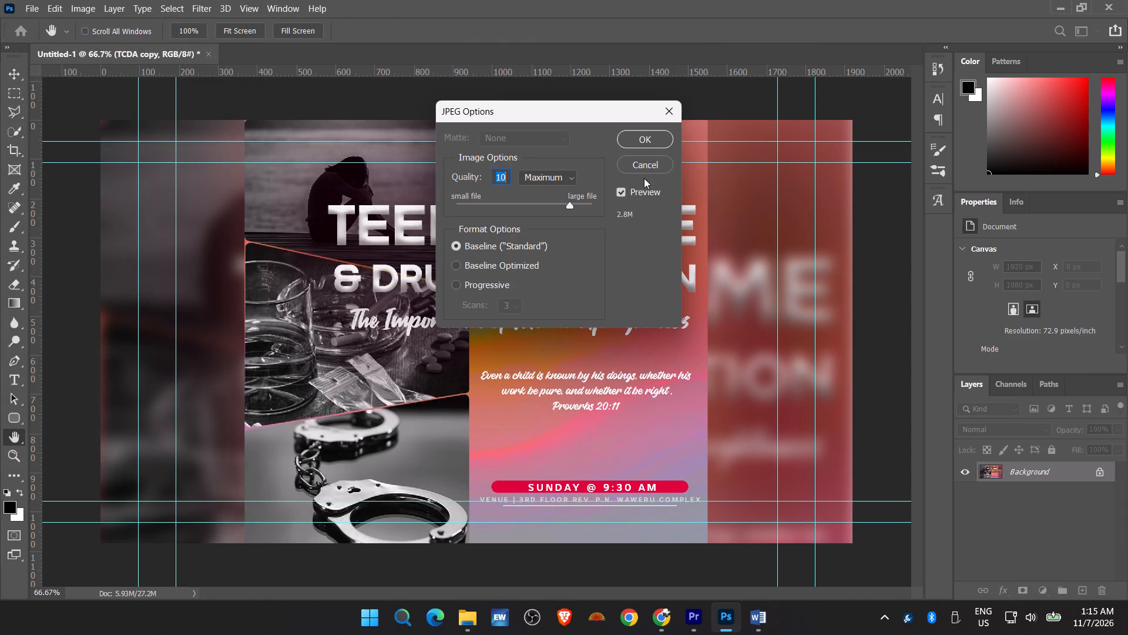
pyautogui.click(643, 147)
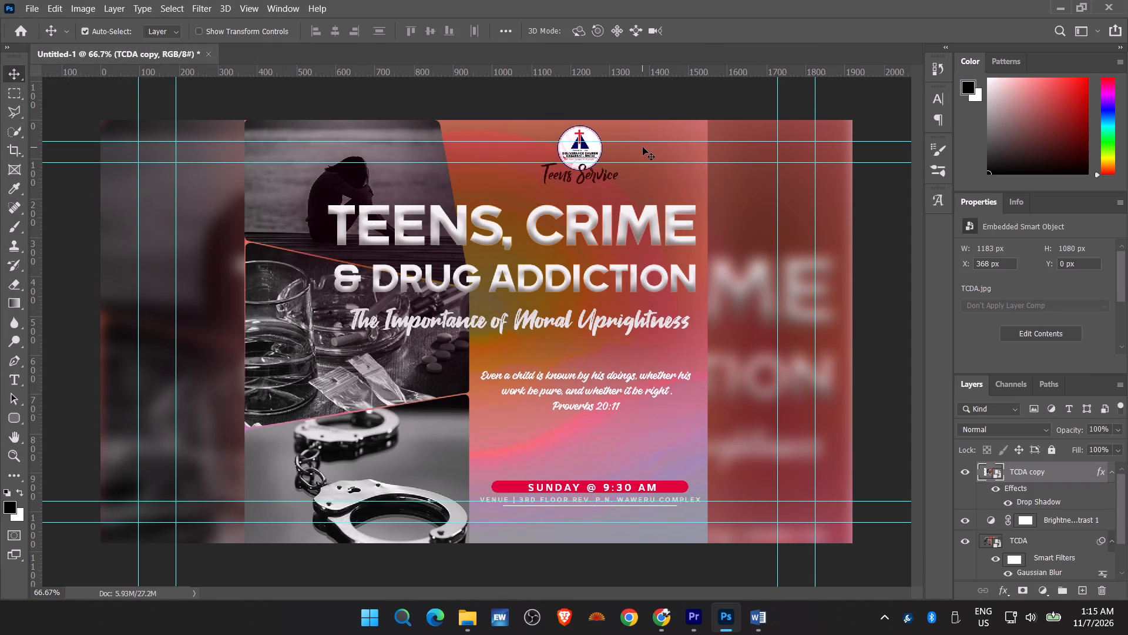
# Place the "tcda sc.jpg" poster from the POSTERS folder on track V1 in Premiere Pro, above the narration following the Healthy Moms poster.
pyautogui.click(469, 617)
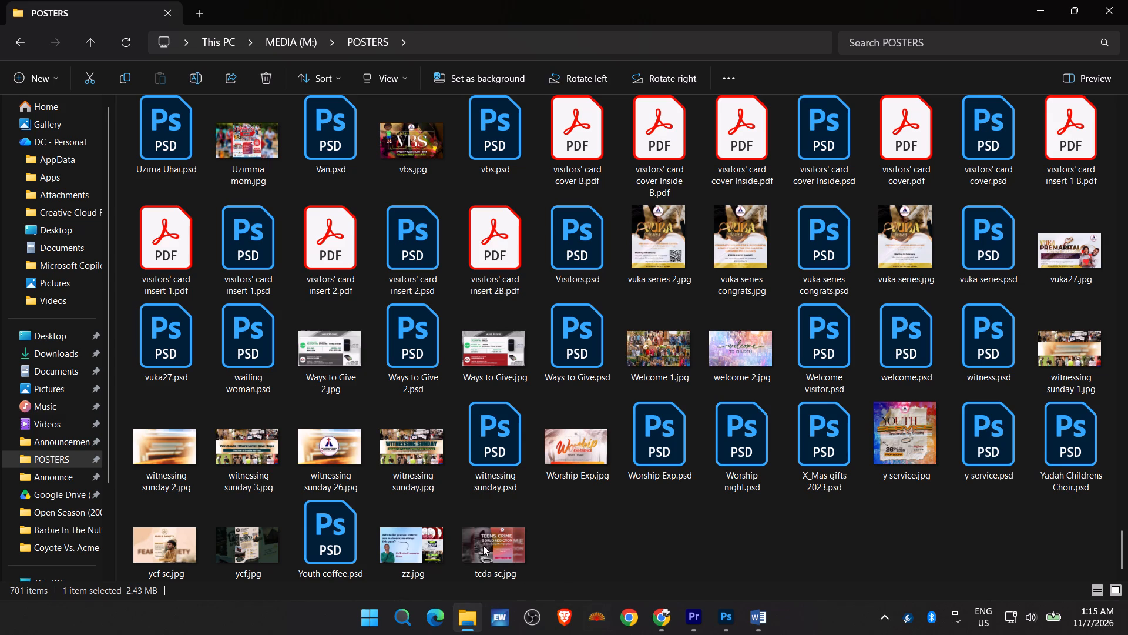
pyautogui.moveTo(482, 544); pyautogui.dragTo(720, 563)
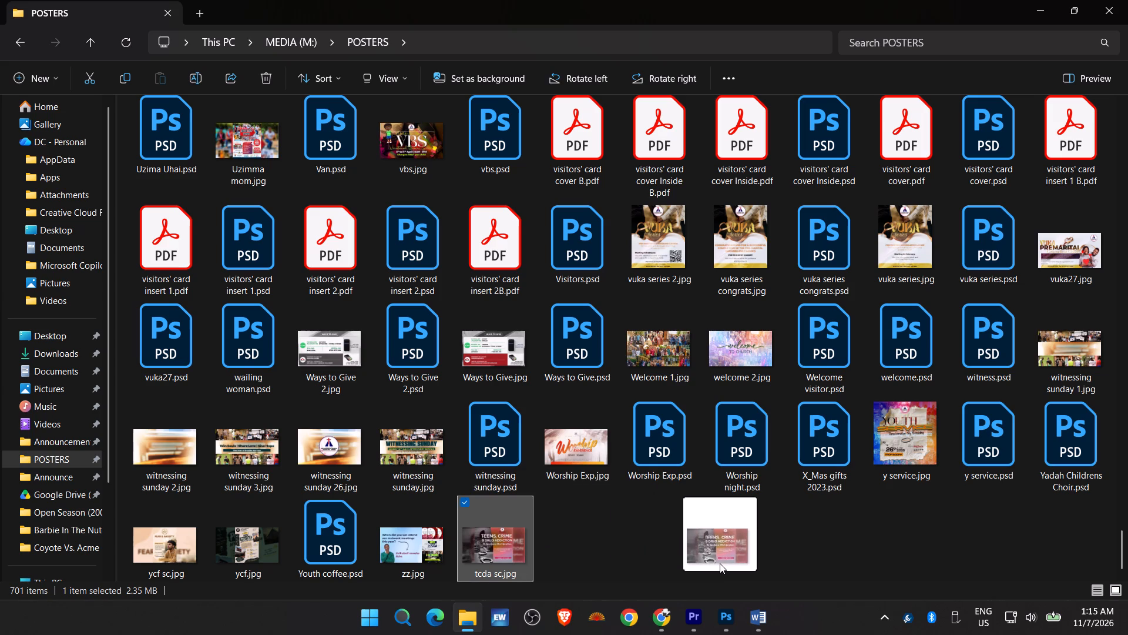
pyautogui.moveTo(720, 563); pyautogui.dragTo(669, 506)
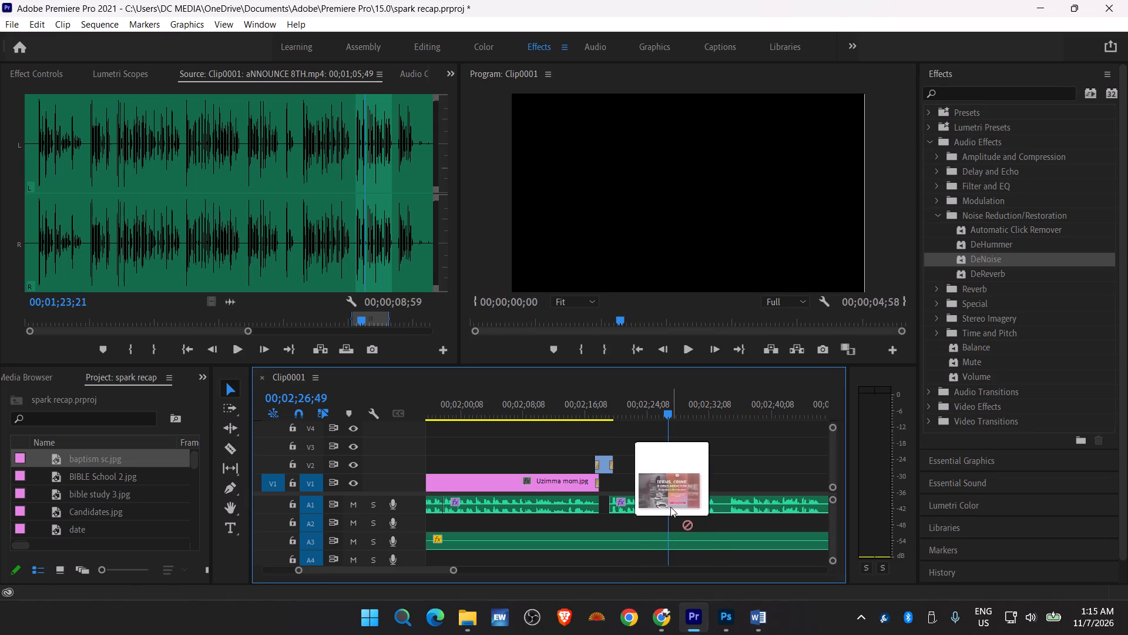
pyautogui.moveTo(669, 506); pyautogui.dragTo(653, 492)
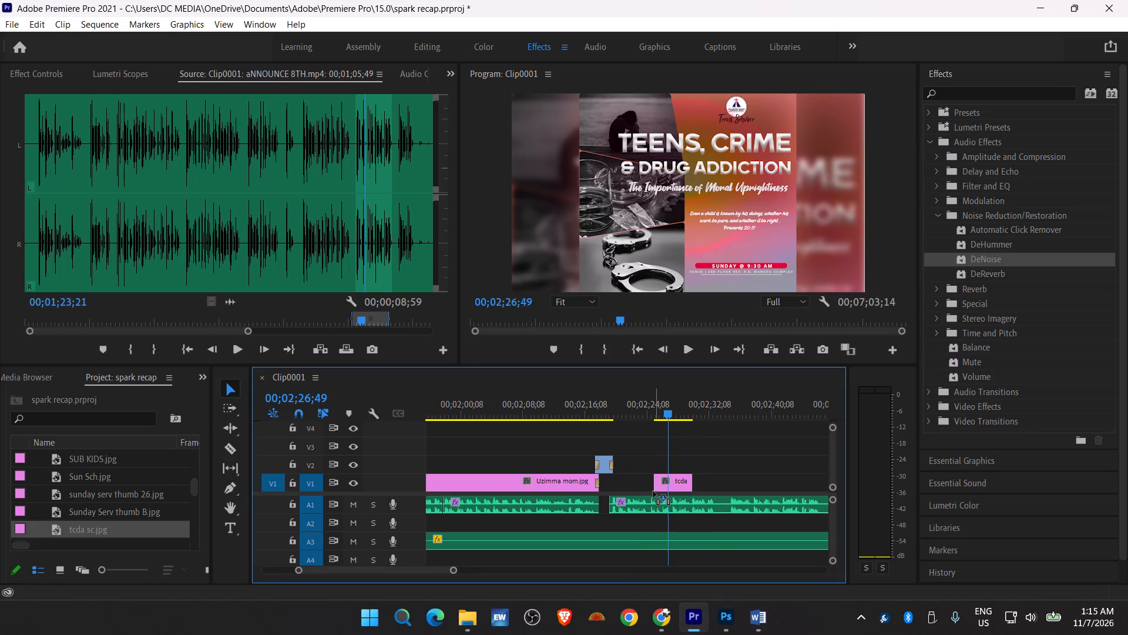
# Extend the start of tcda sc.jpg back to 00;02;19;14, aligned with the start of the Teens service narration on A1.
pyautogui.moveTo(656, 483); pyautogui.dragTo(632, 483)
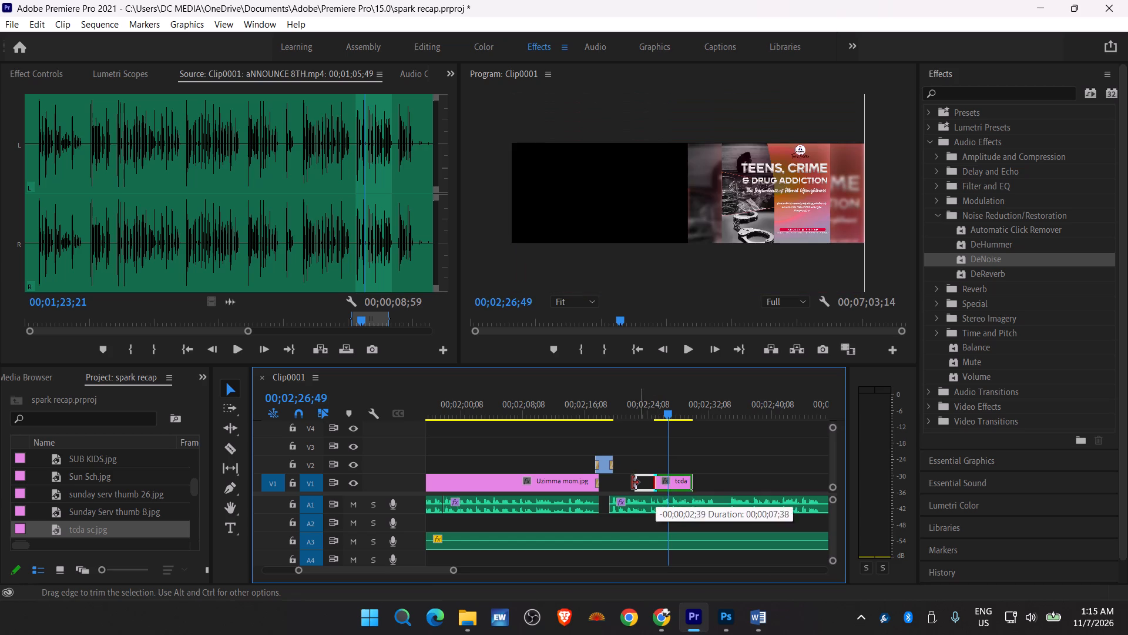
pyautogui.moveTo(632, 483); pyautogui.dragTo(613, 483)
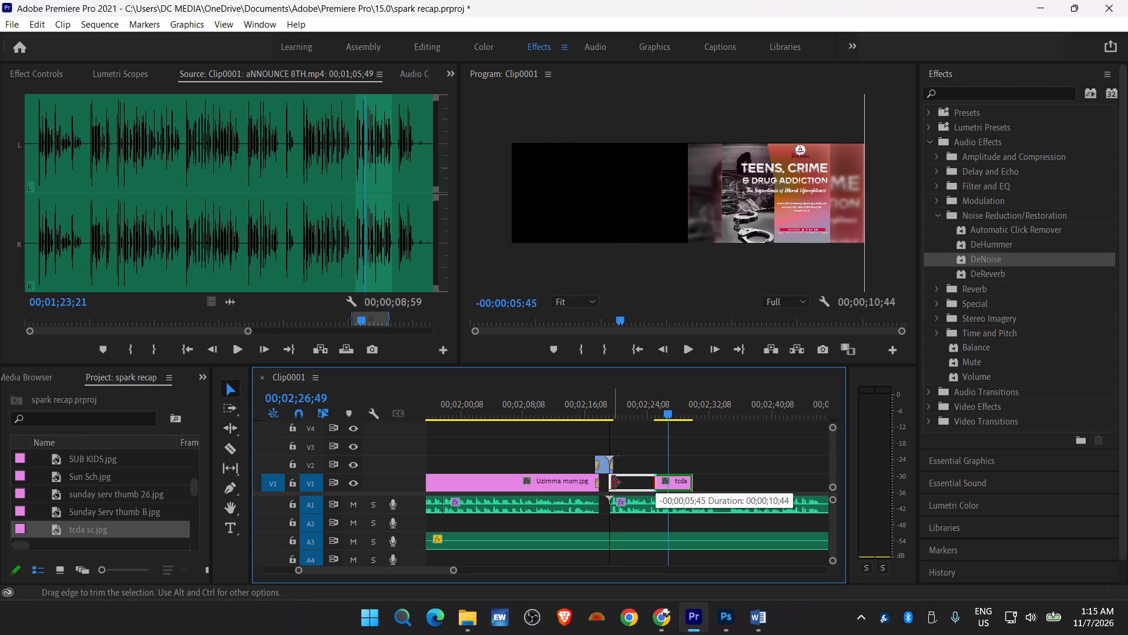
pyautogui.moveTo(613, 483); pyautogui.dragTo(612, 483)
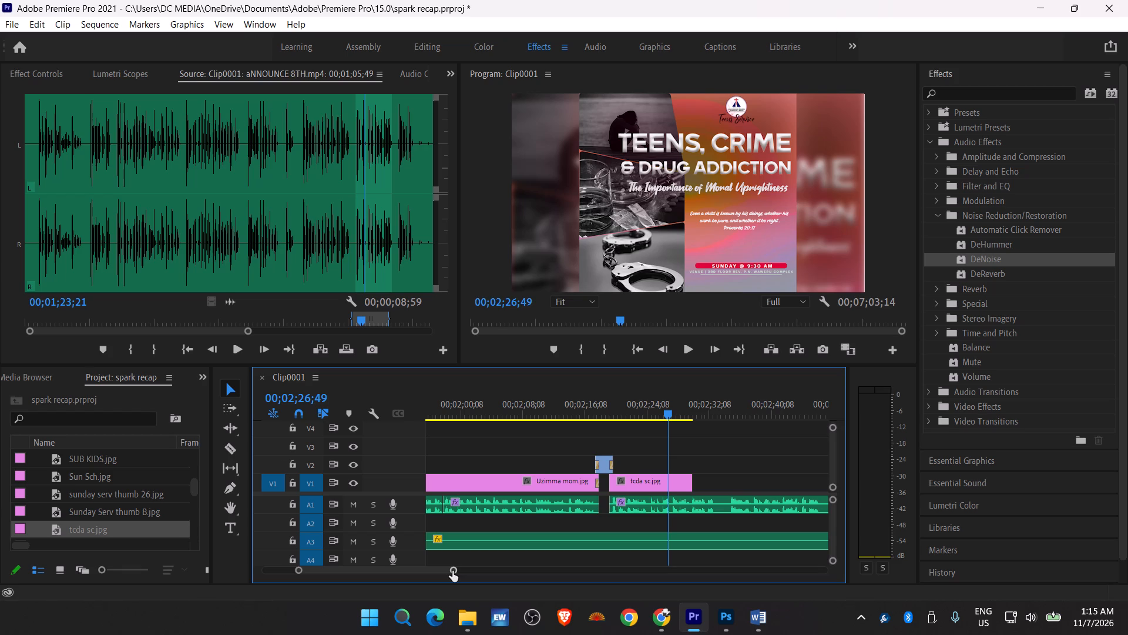
# Cut the silent pause from the A1 narration between 00;02;32;51 and about 00;02;34;40, and close the gap with the remaining audio.
pyautogui.moveTo(453, 572); pyautogui.dragTo(432, 570)
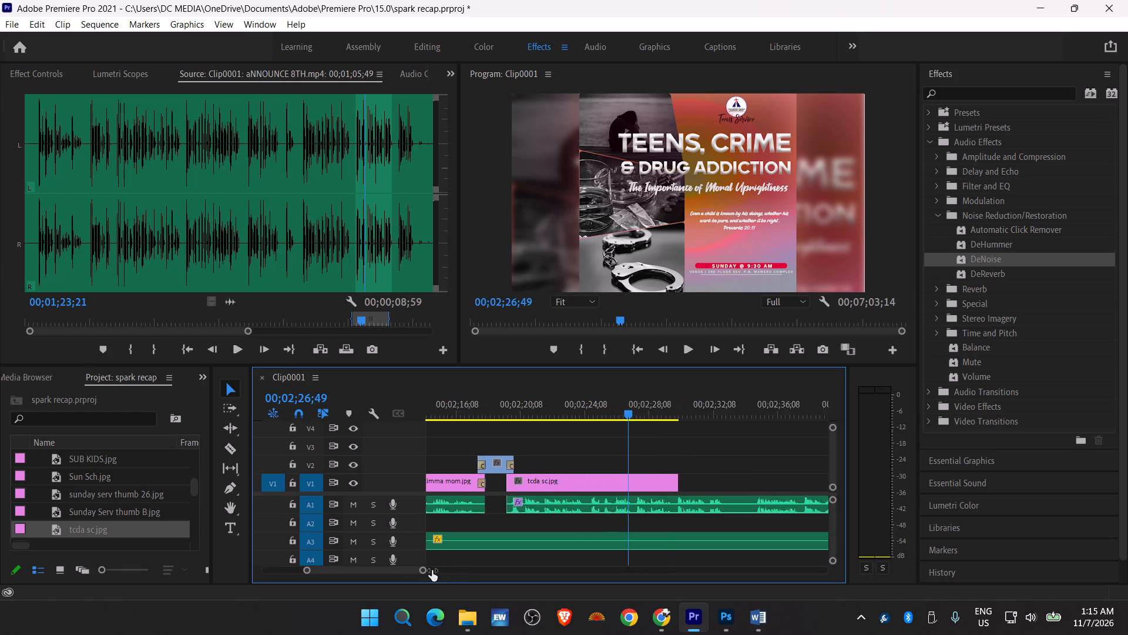
pyautogui.moveTo(432, 570); pyautogui.dragTo(427, 570)
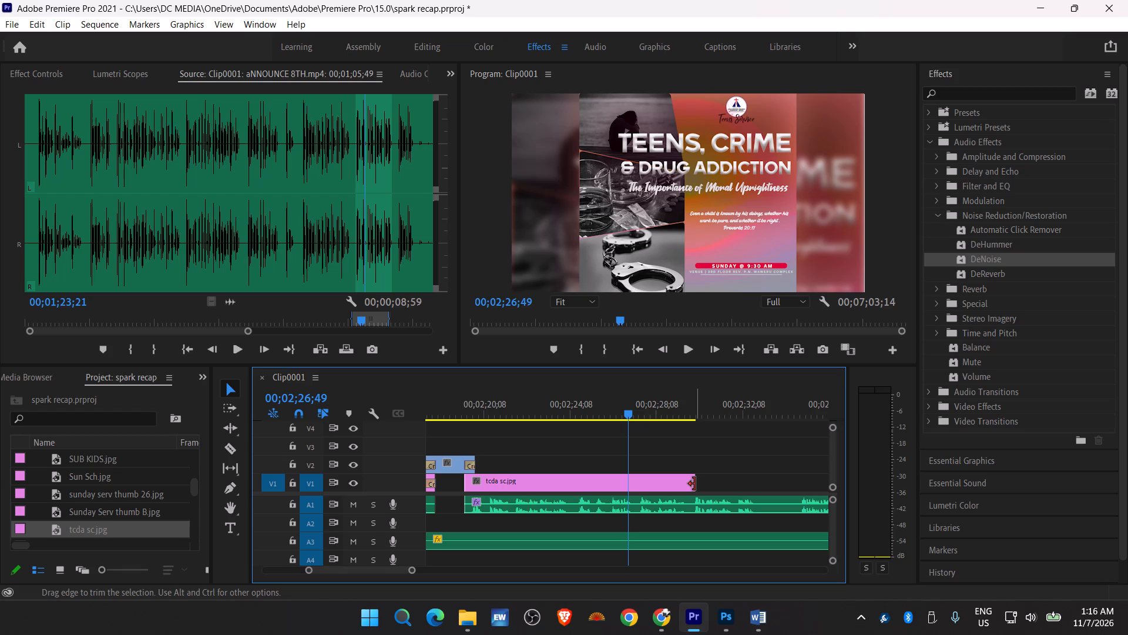
pyautogui.press('space')
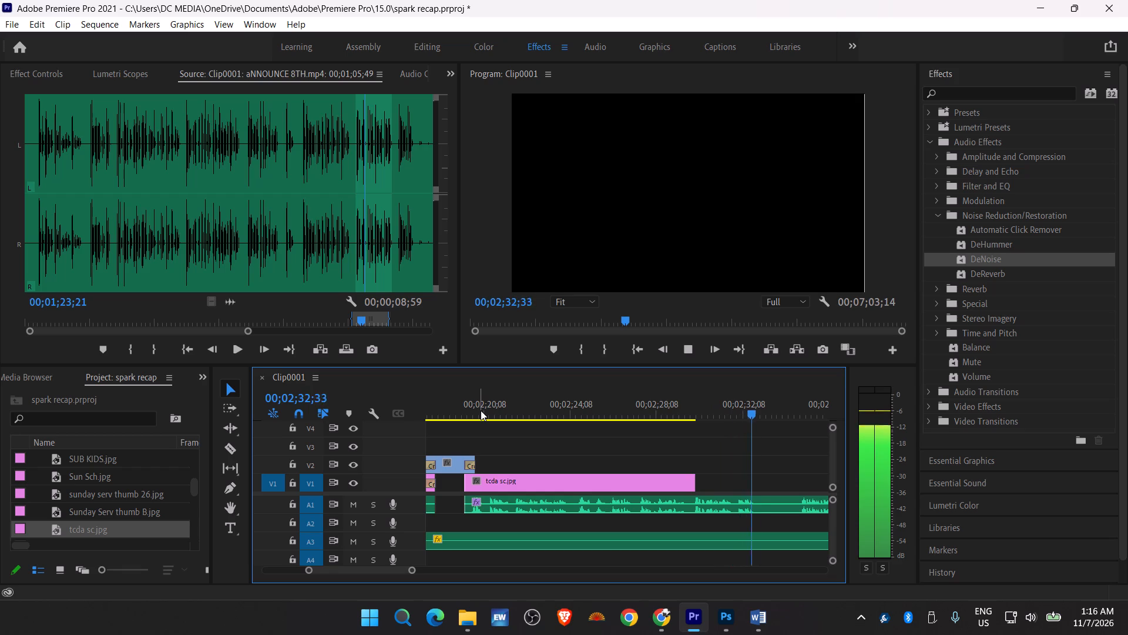
pyautogui.press('space')
pyautogui.press('c')
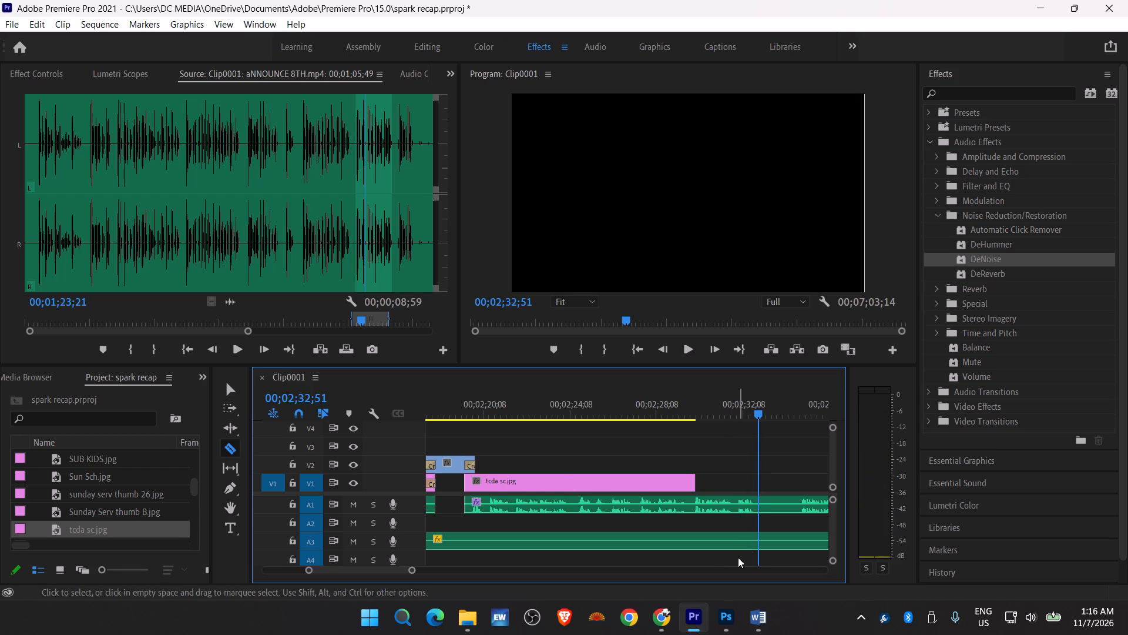
pyautogui.click(757, 502)
pyautogui.press('space')
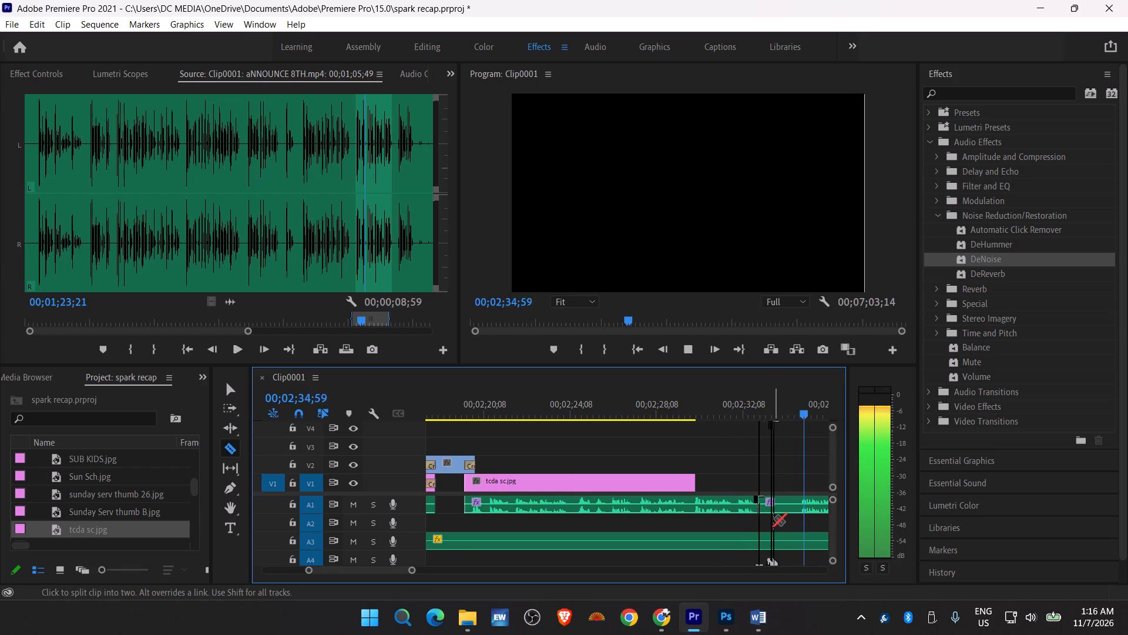
pyautogui.press('space')
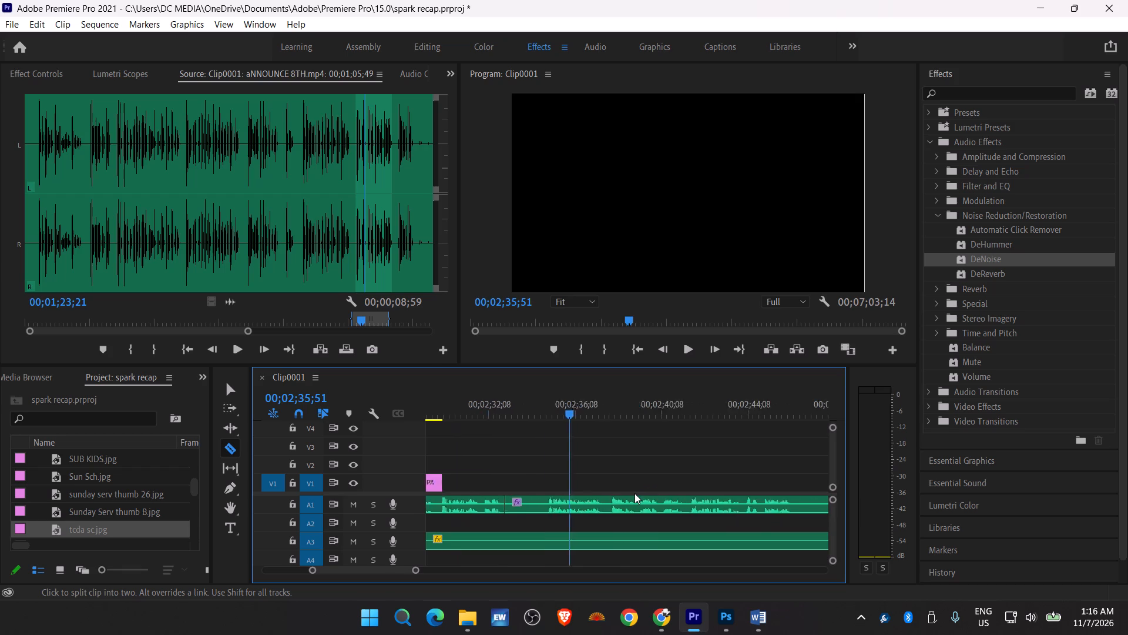
pyautogui.click(698, 506)
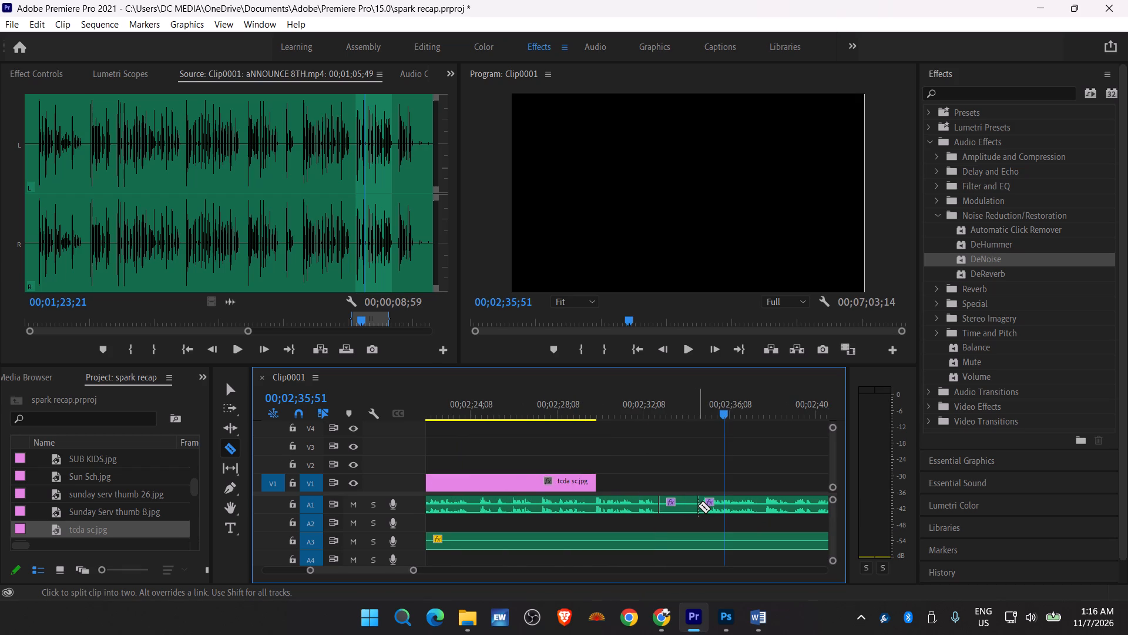
pyautogui.press('v')
pyautogui.click(676, 508)
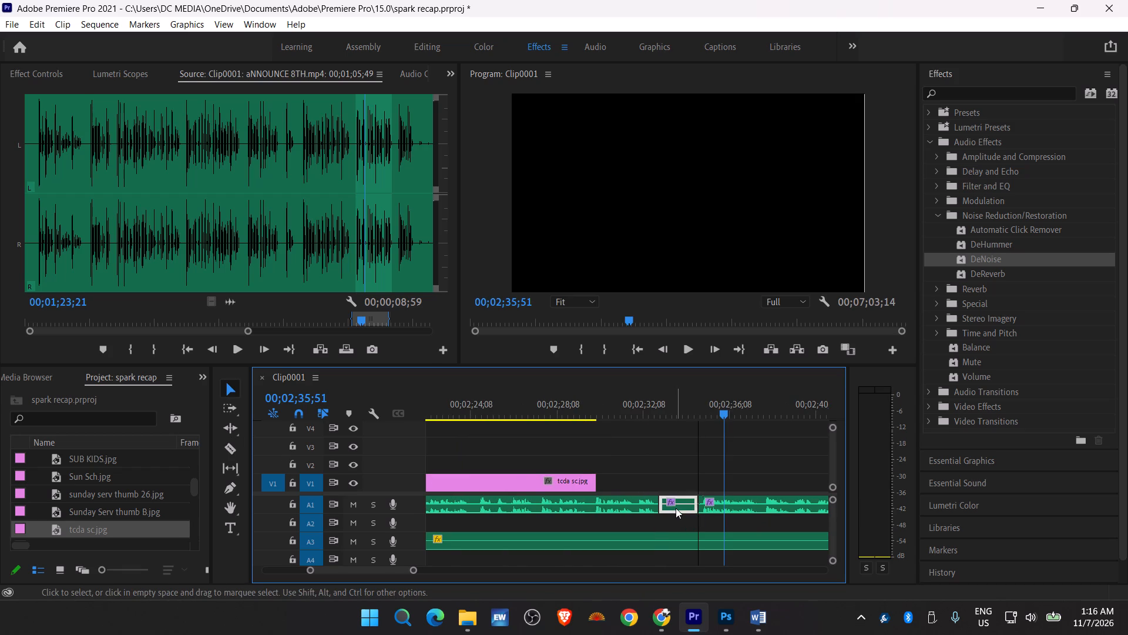
pyautogui.press('BackSpace')
pyautogui.moveTo(750, 509); pyautogui.dragTo(724, 509)
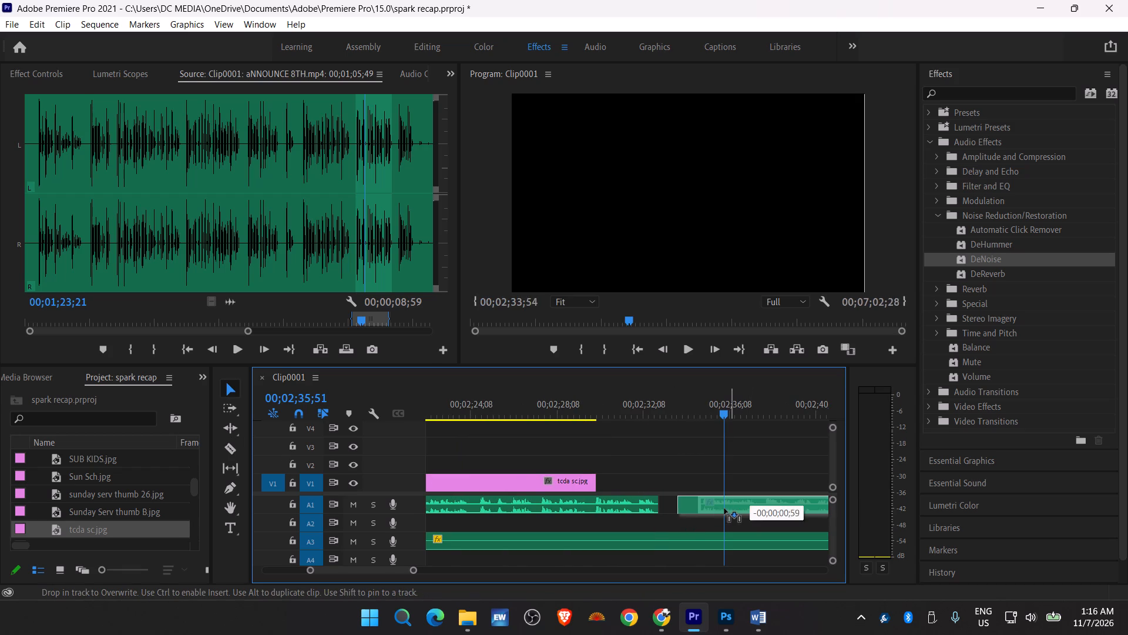
pyautogui.moveTo(724, 509); pyautogui.dragTo(713, 507)
# Play across the audio join to the end of the Teens announcement, and extend tcda sc.jpg on V1 to end at 00;02;44;40.
pyautogui.click(622, 406)
pyautogui.press('space')
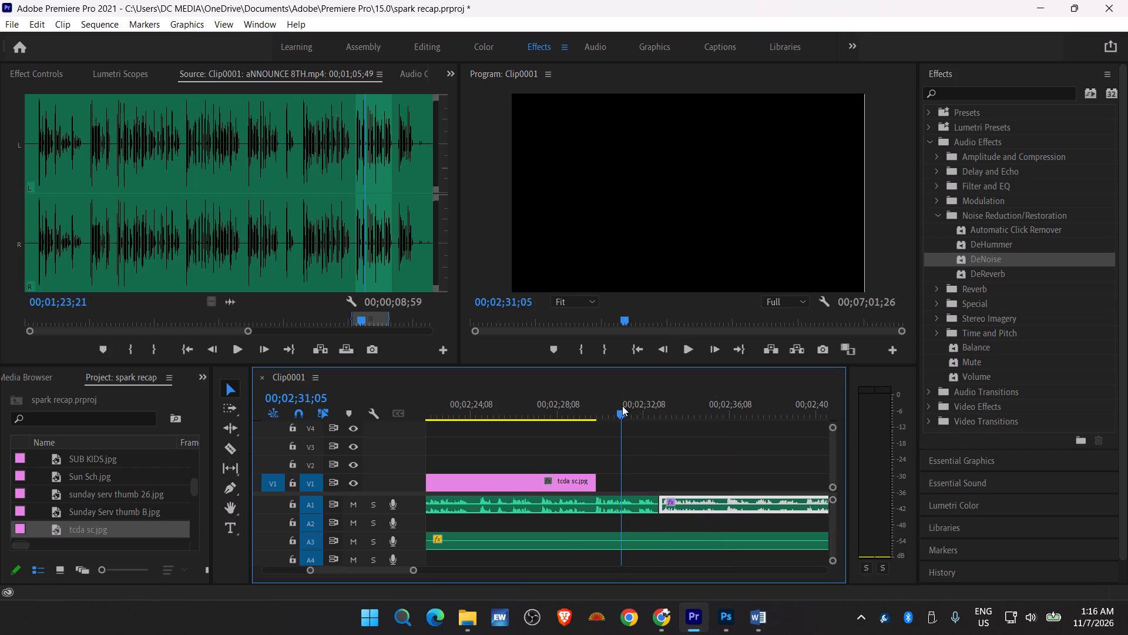
pyautogui.press('space')
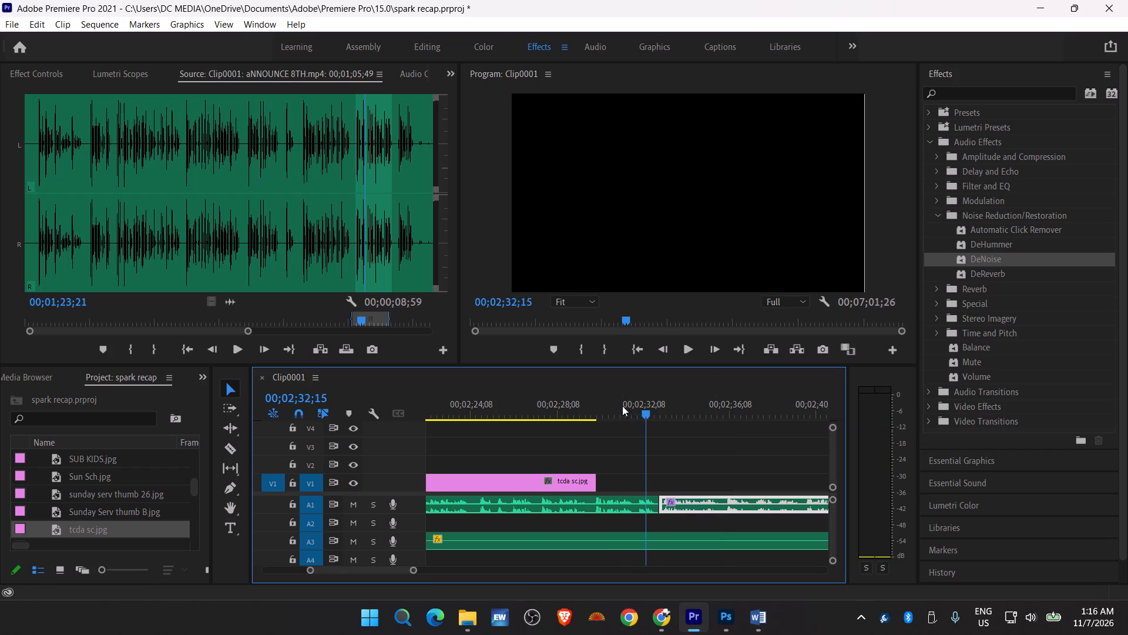
pyautogui.press('space')
pyautogui.press('space')
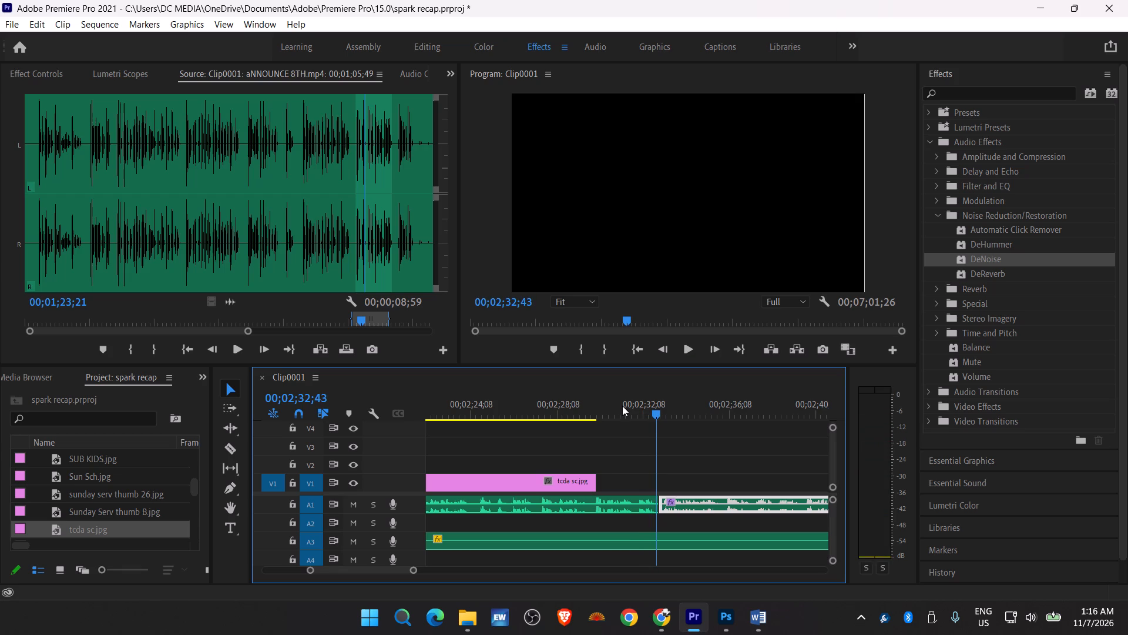
pyautogui.press('space')
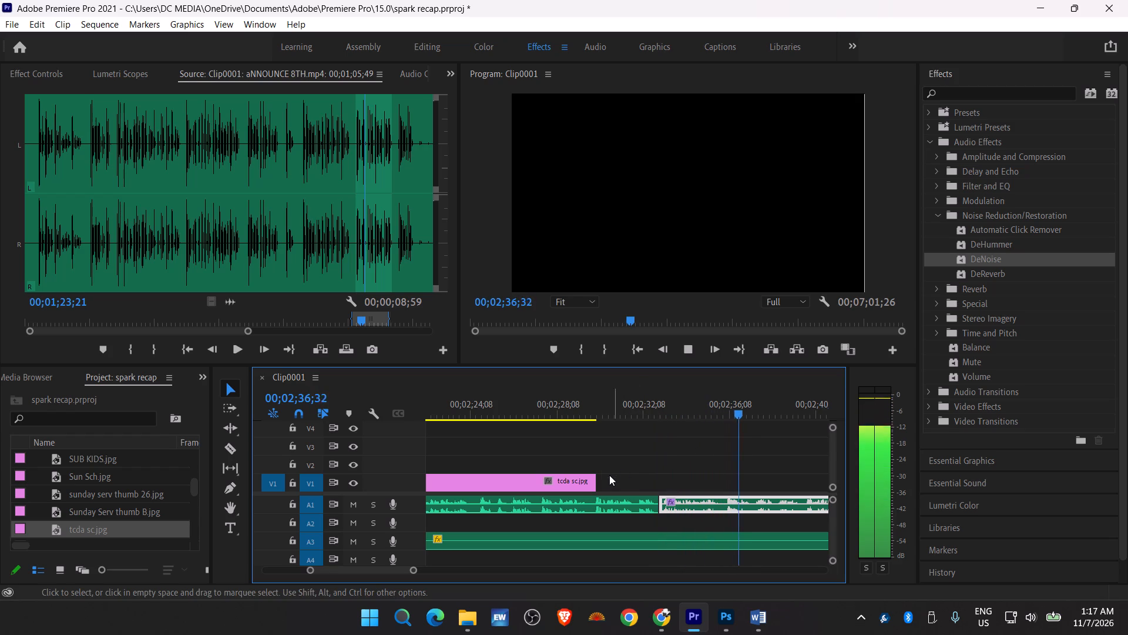
pyautogui.moveTo(594, 479); pyautogui.dragTo(809, 466)
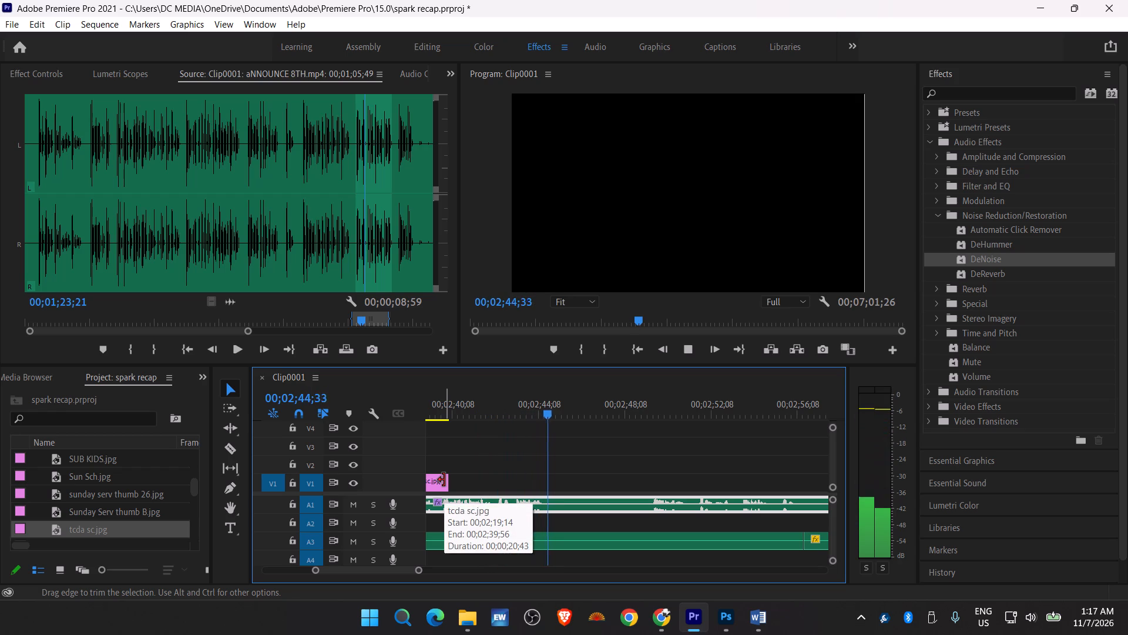
pyautogui.press('space')
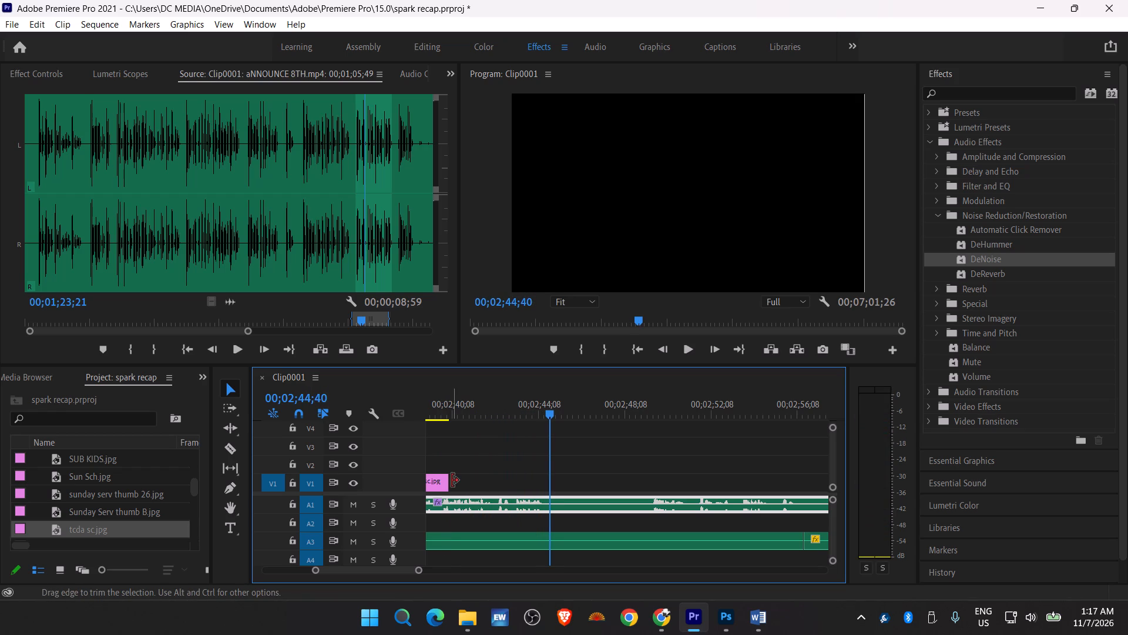
pyautogui.moveTo(445, 480); pyautogui.dragTo(546, 480)
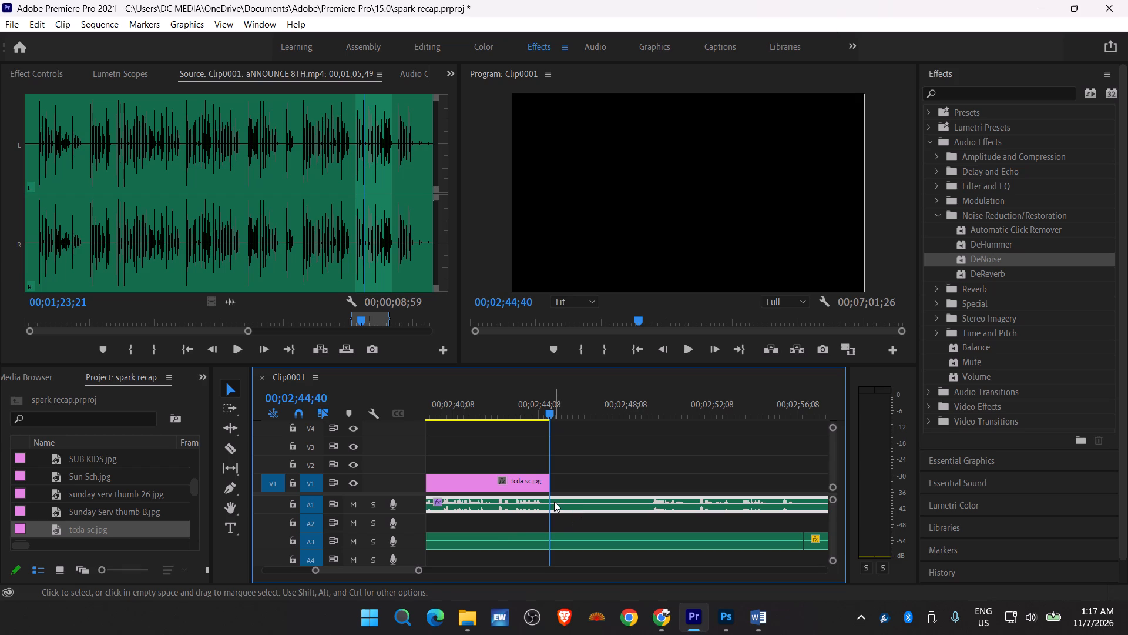
# Move the Announce Outro clip on V2 from before ycf sc.jpg to overlap the last half second of tcda sc.jpg.
pyautogui.moveTo(422, 568); pyautogui.dragTo(451, 569)
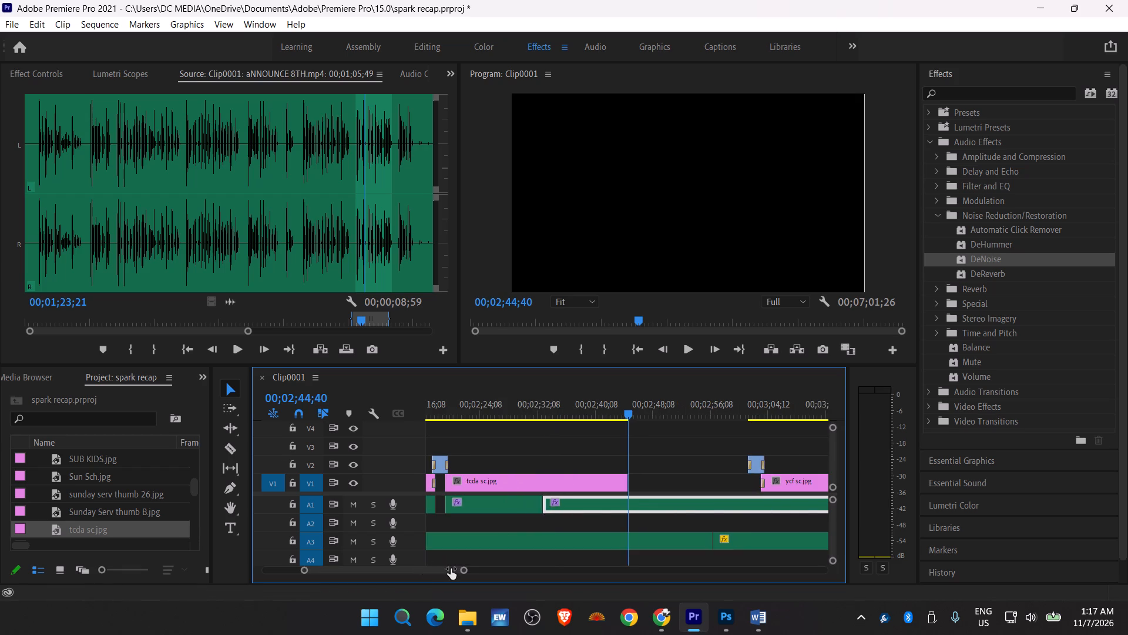
pyautogui.moveTo(451, 569); pyautogui.dragTo(452, 569)
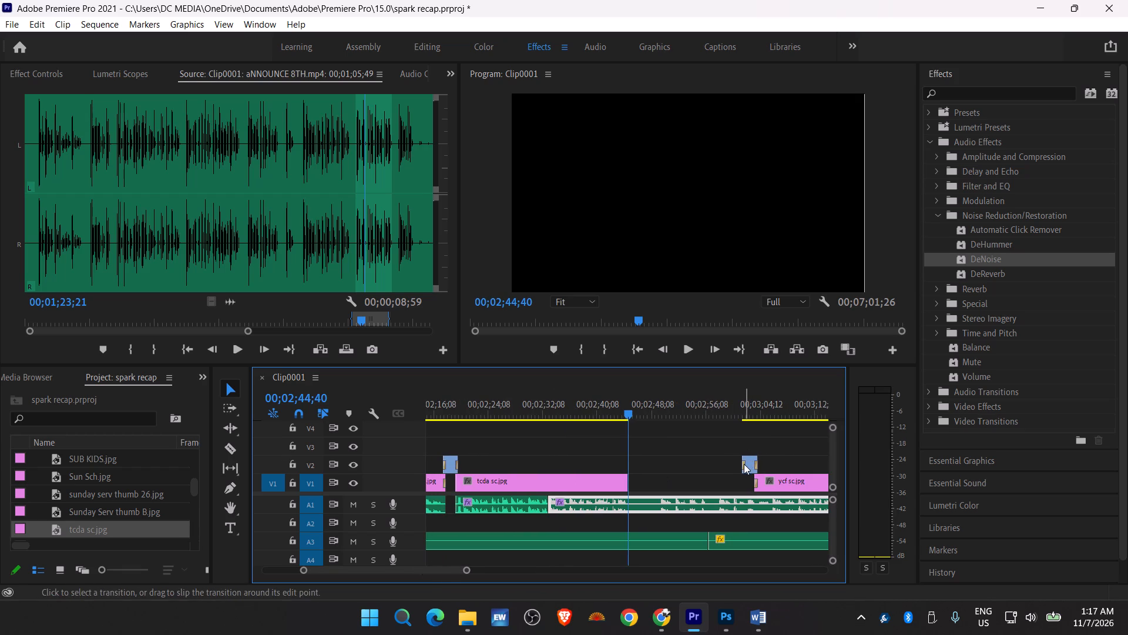
pyautogui.moveTo(747, 467); pyautogui.dragTo(713, 469)
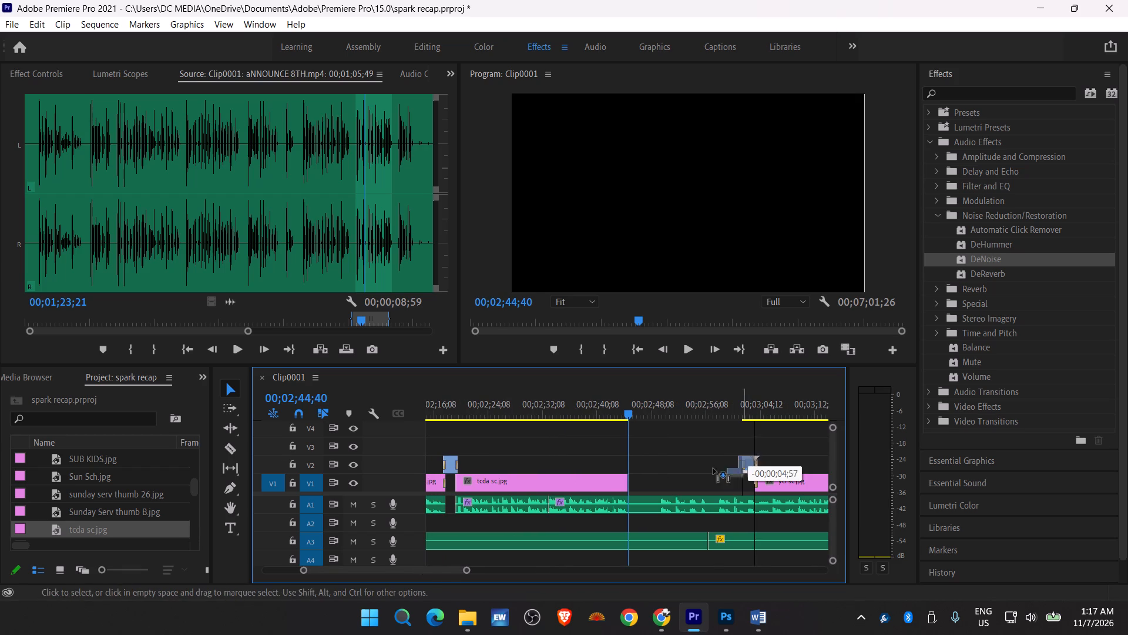
pyautogui.moveTo(713, 469); pyautogui.dragTo(634, 462)
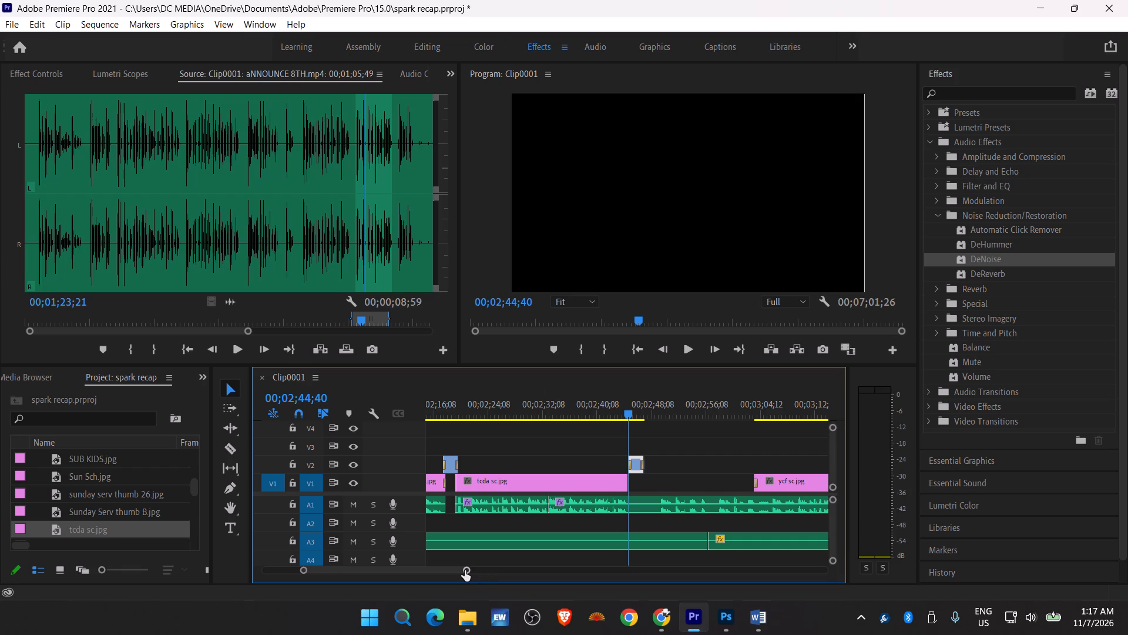
pyautogui.moveTo(465, 570); pyautogui.dragTo(418, 565)
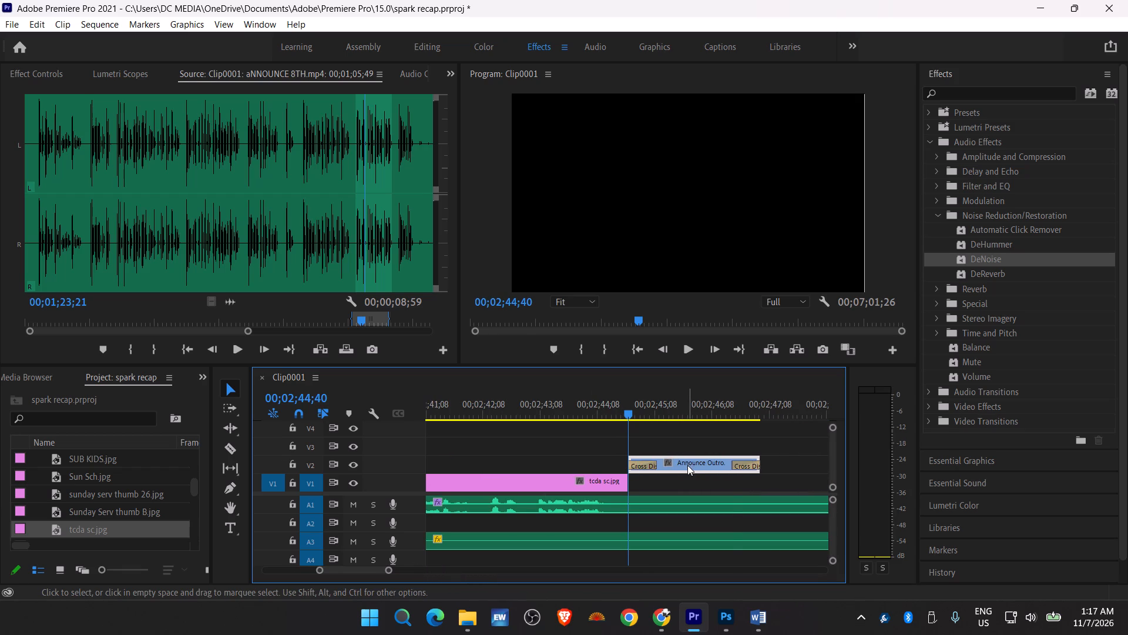
pyautogui.moveTo(687, 465); pyautogui.dragTo(664, 467)
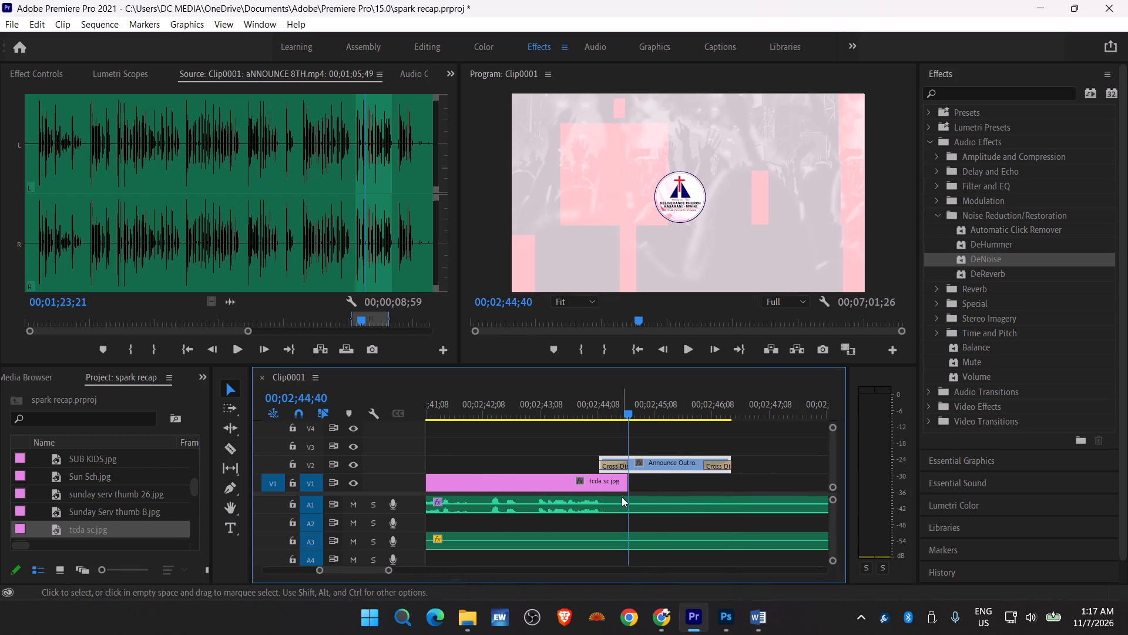
# Split the A1 narration at 00;02;44;40, trim the following silence, shift the rest to start near the Announce Outro's end, and play it.
pyautogui.press('c')
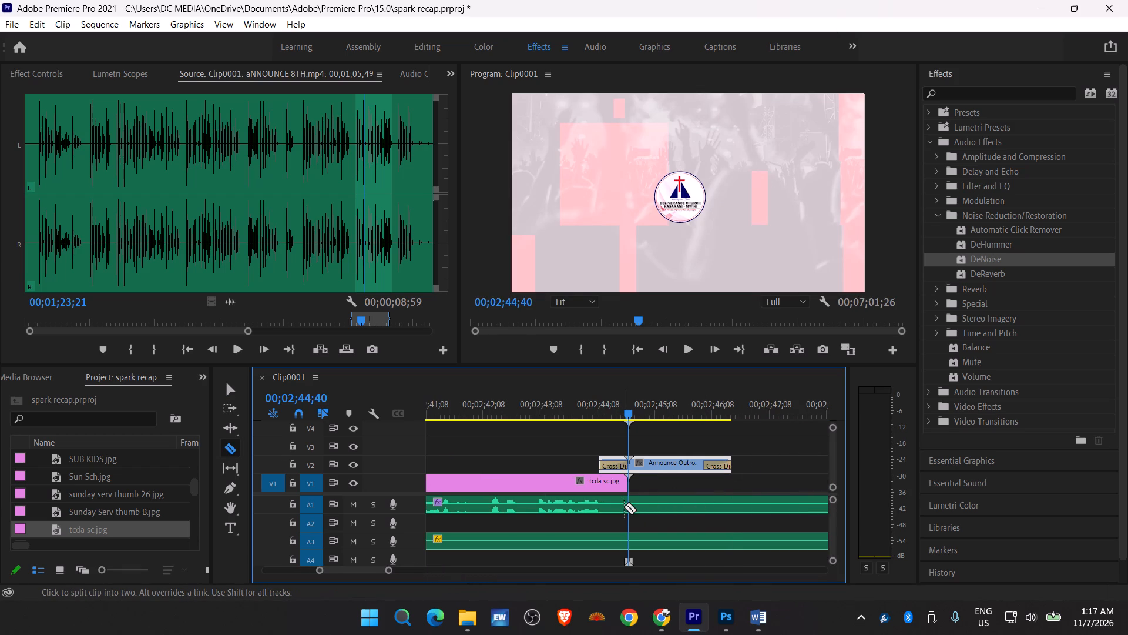
pyautogui.click(630, 499)
pyautogui.moveTo(392, 571); pyautogui.dragTo(437, 570)
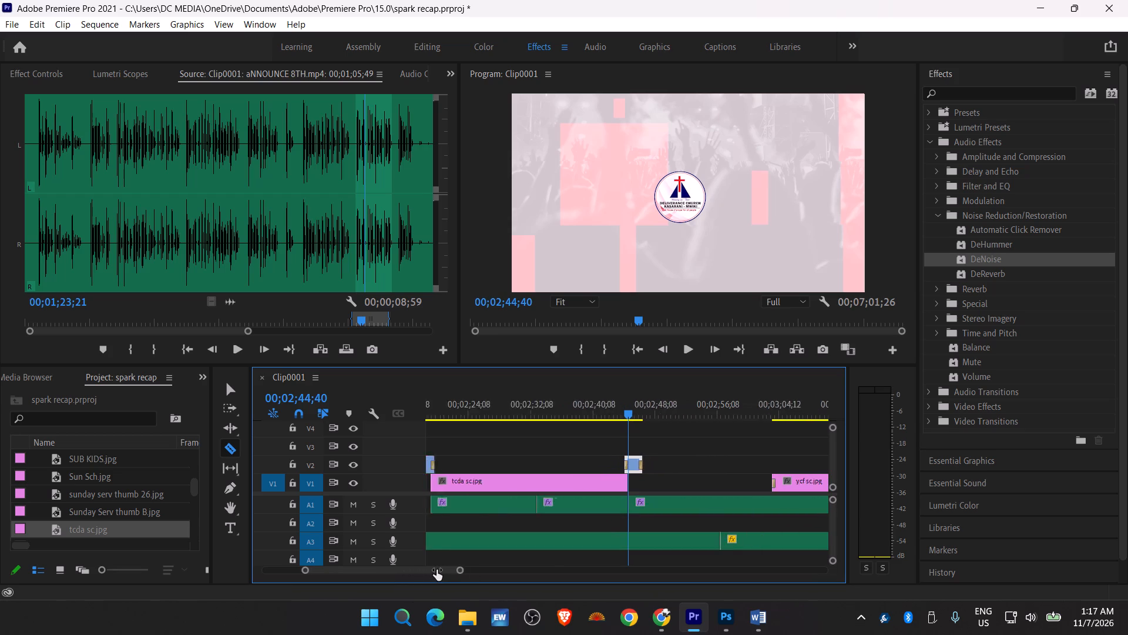
pyautogui.moveTo(437, 570); pyautogui.dragTo(417, 569)
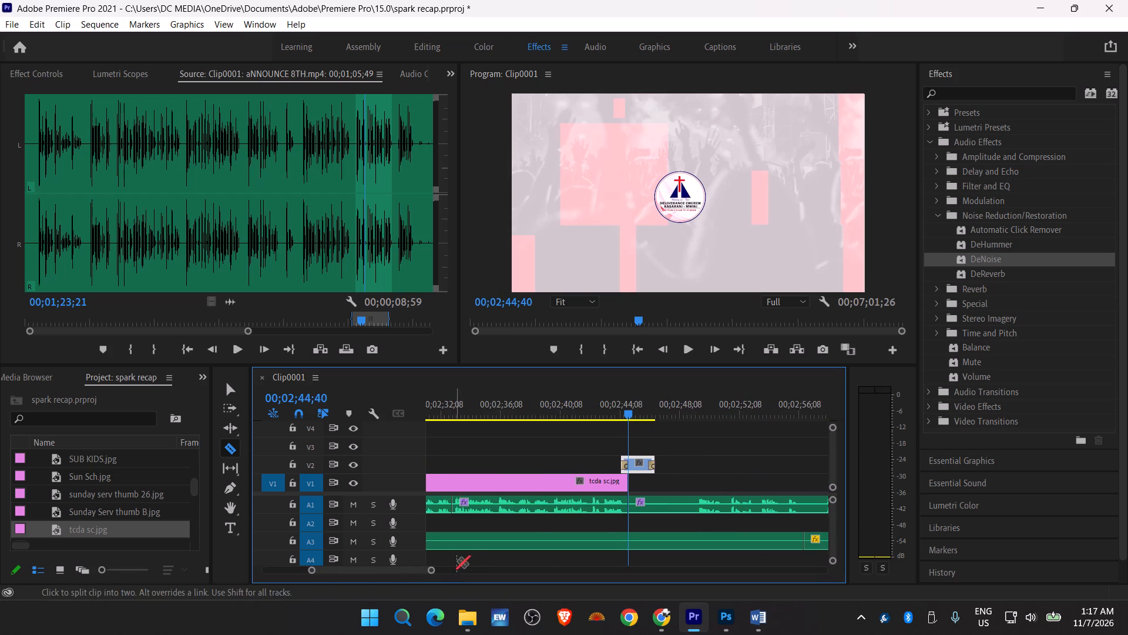
pyautogui.press('v')
pyautogui.moveTo(632, 504); pyautogui.dragTo(661, 507)
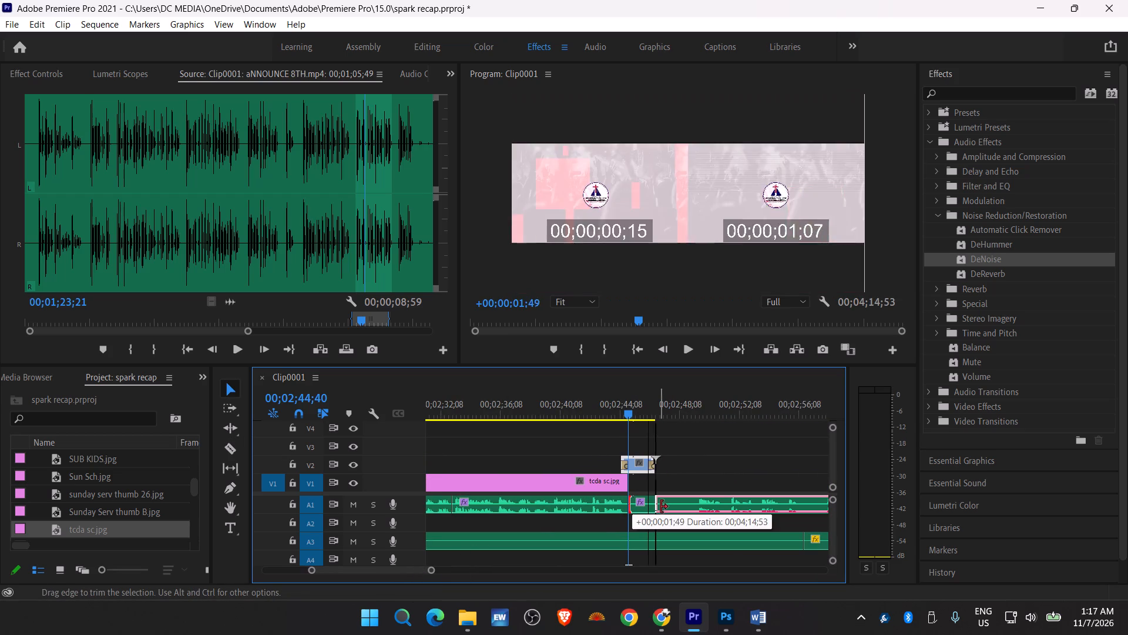
pyautogui.moveTo(661, 507); pyautogui.dragTo(694, 509)
pyautogui.moveTo(736, 506); pyautogui.dragTo(732, 506)
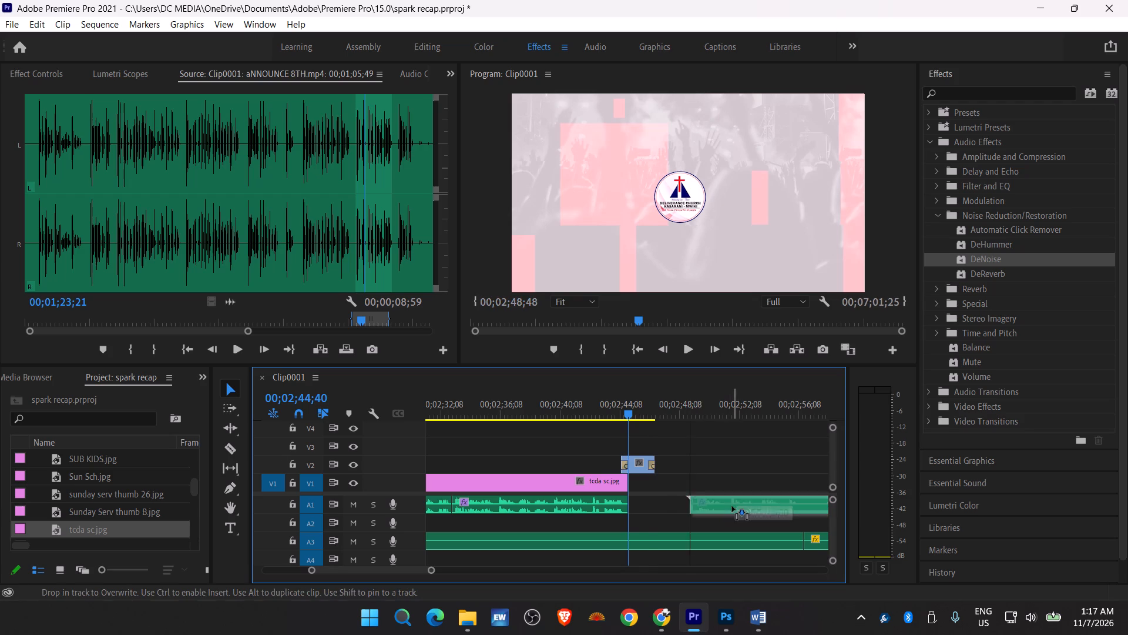
pyautogui.moveTo(732, 506); pyautogui.dragTo(690, 502)
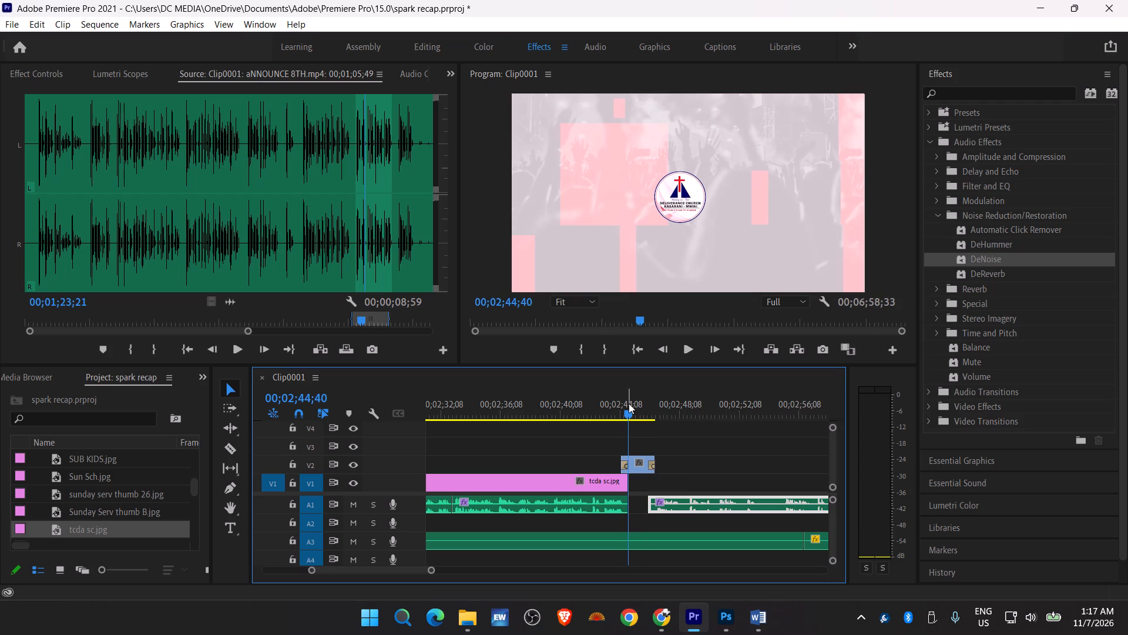
pyautogui.click(629, 403)
pyautogui.press('space')
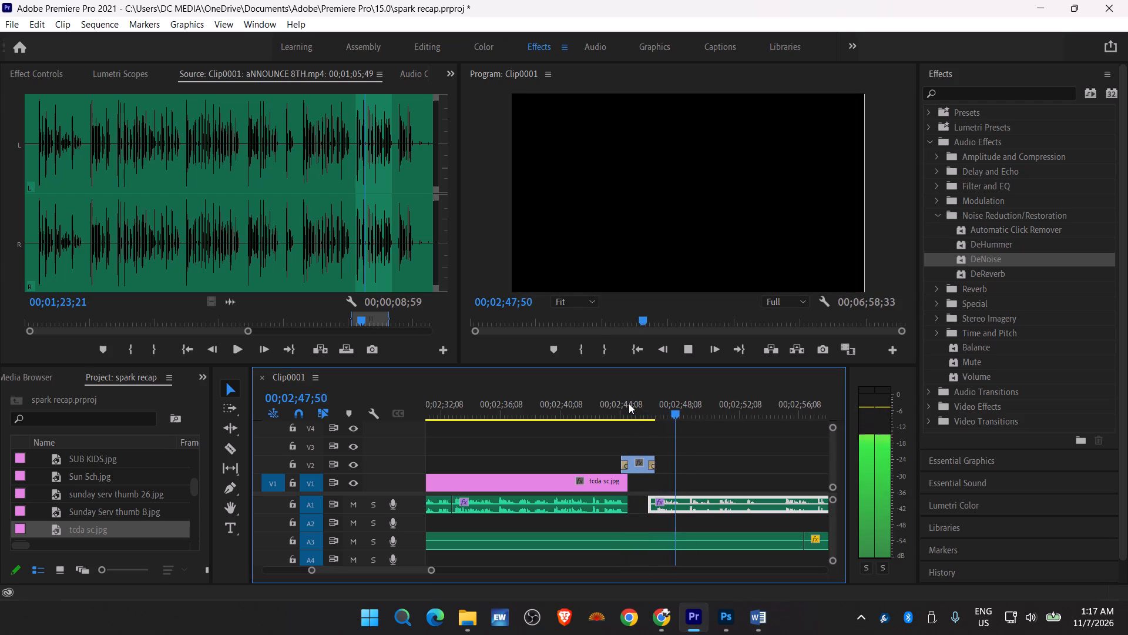
# Stop the playback at about 00;02;48;19, shortly after the start of the shifted A1 narration.
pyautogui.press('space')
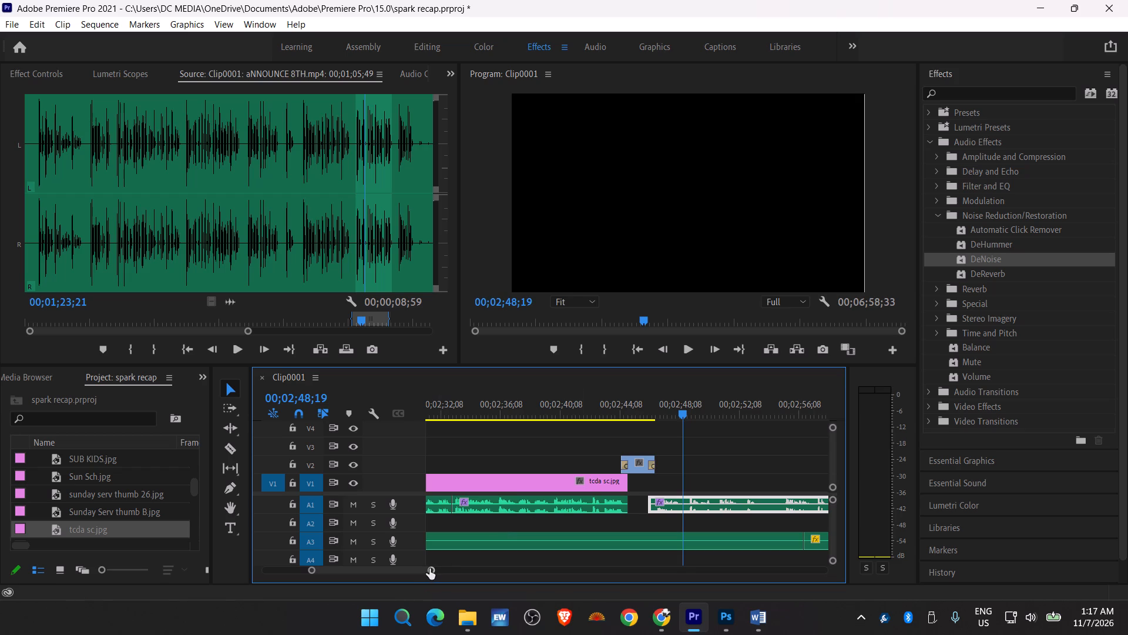
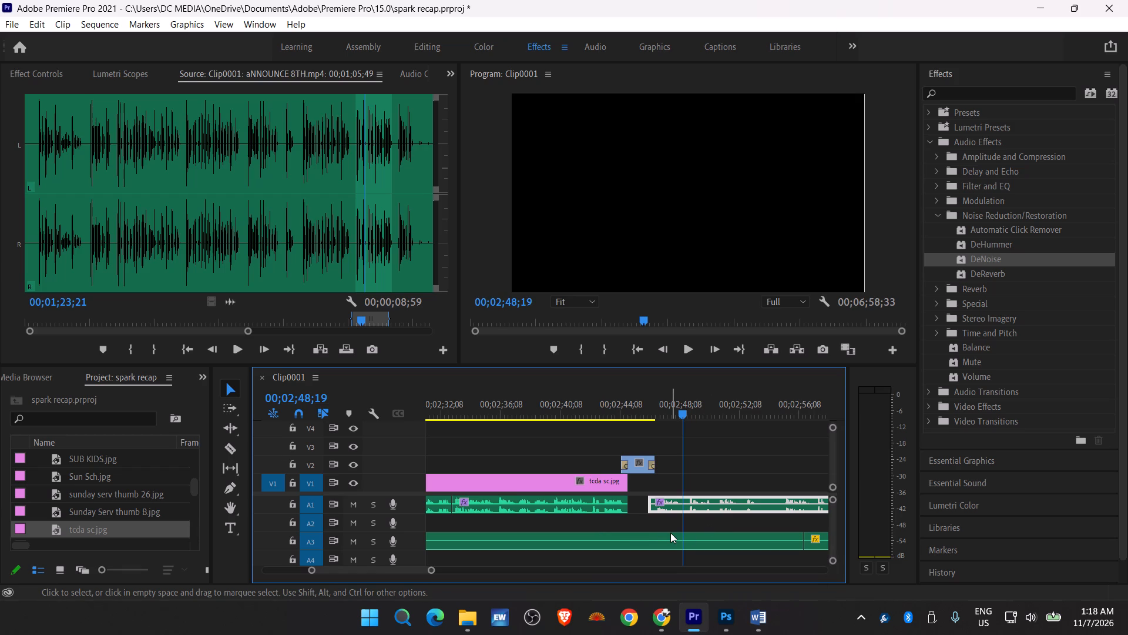
# Save the spark recap project.
pyautogui.hotkey('ctrl', 's')
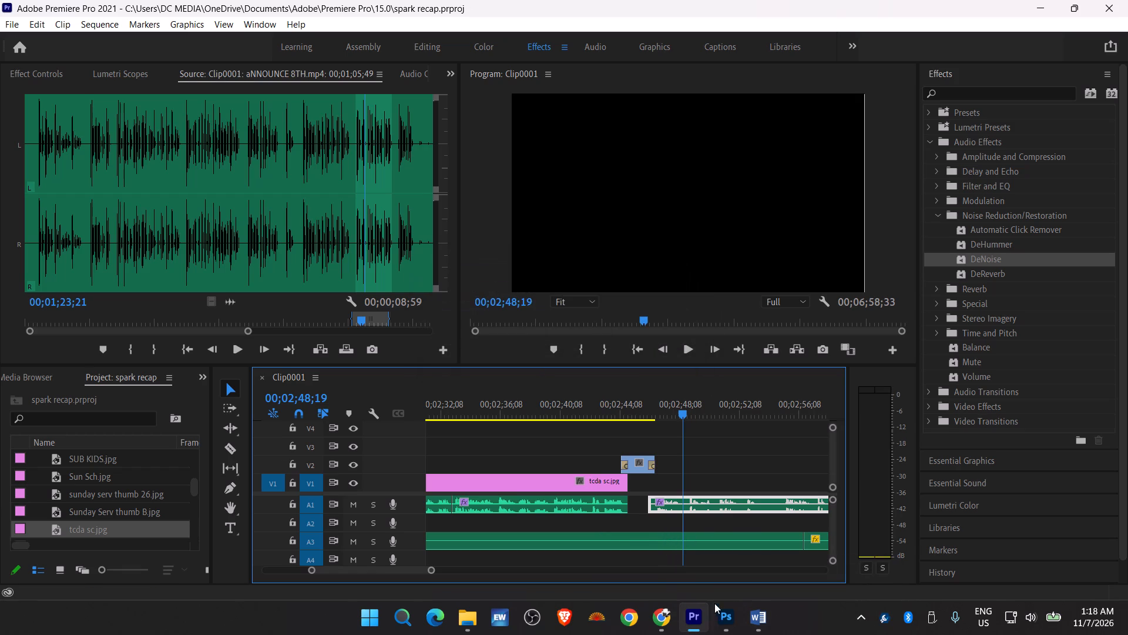